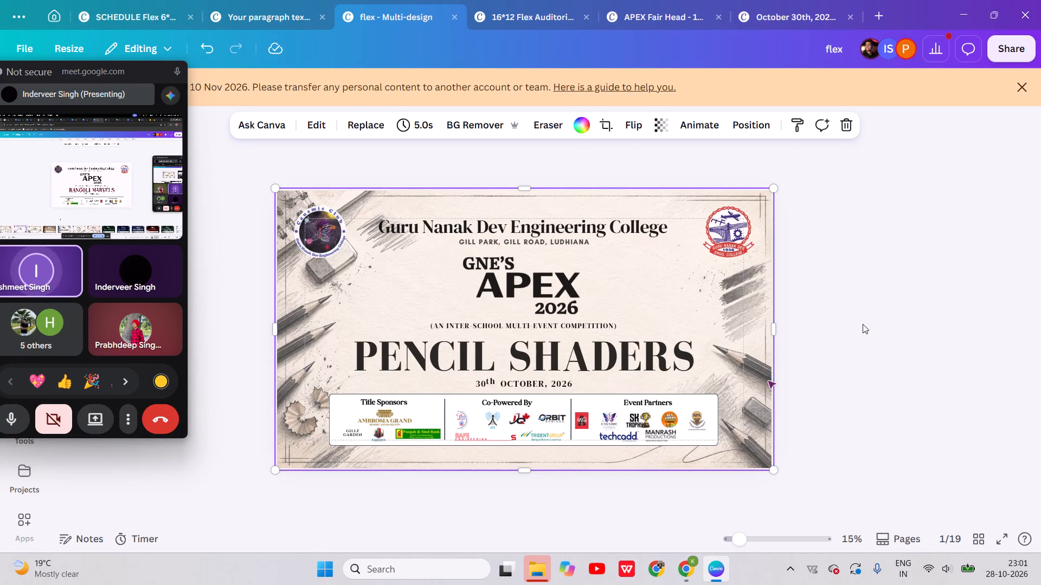
Review the competition banners from Pencil Shaders through Line Following Robot, including the text formatting of the ROBOT title.
{"action": "key", "text": "Right"}
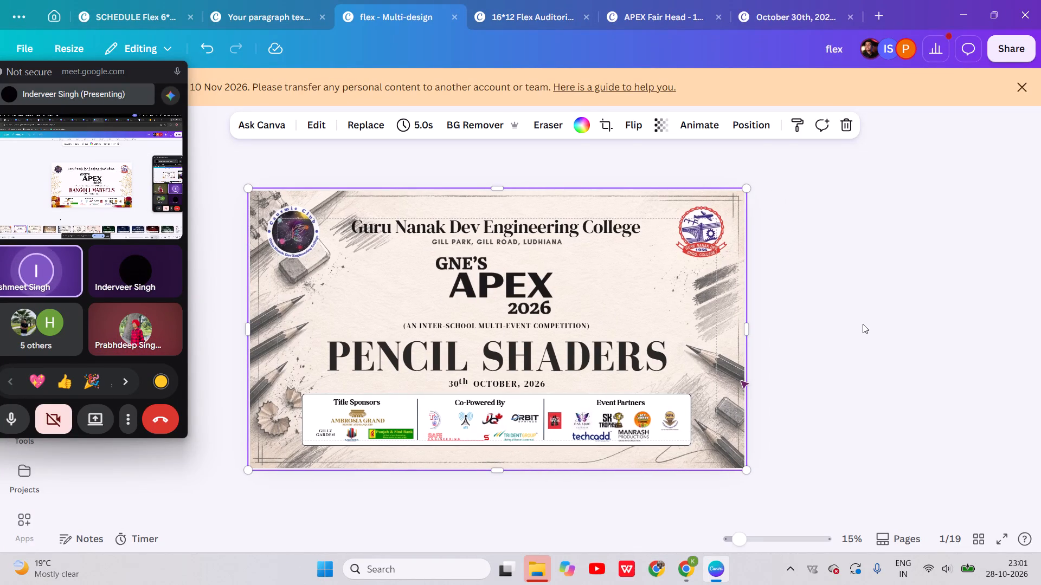
{"action": "key", "text": "Right"}
{"action": "left_click", "coordinate": [863, 324]}
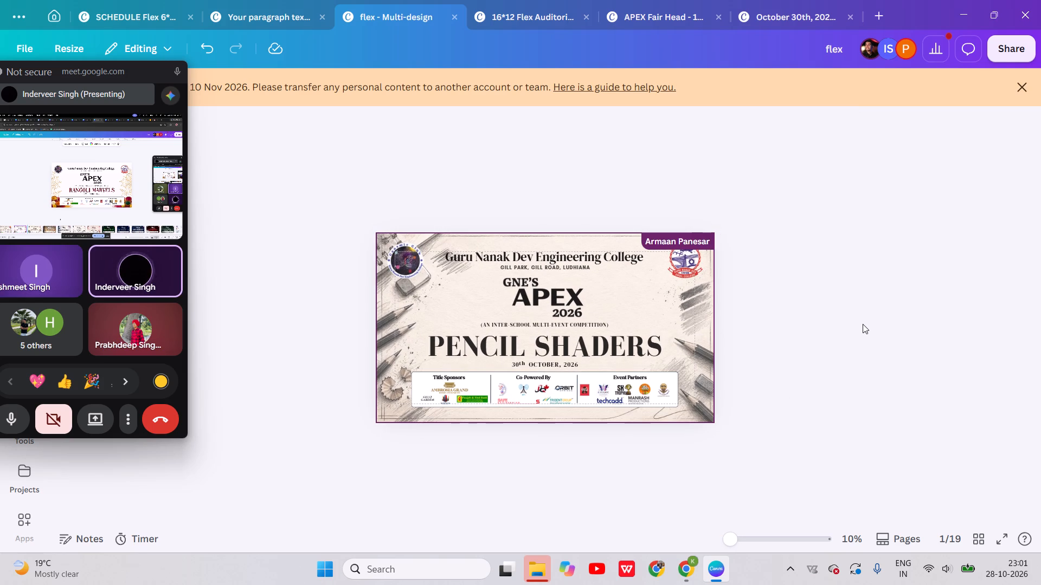
{"action": "key", "text": "Right"}
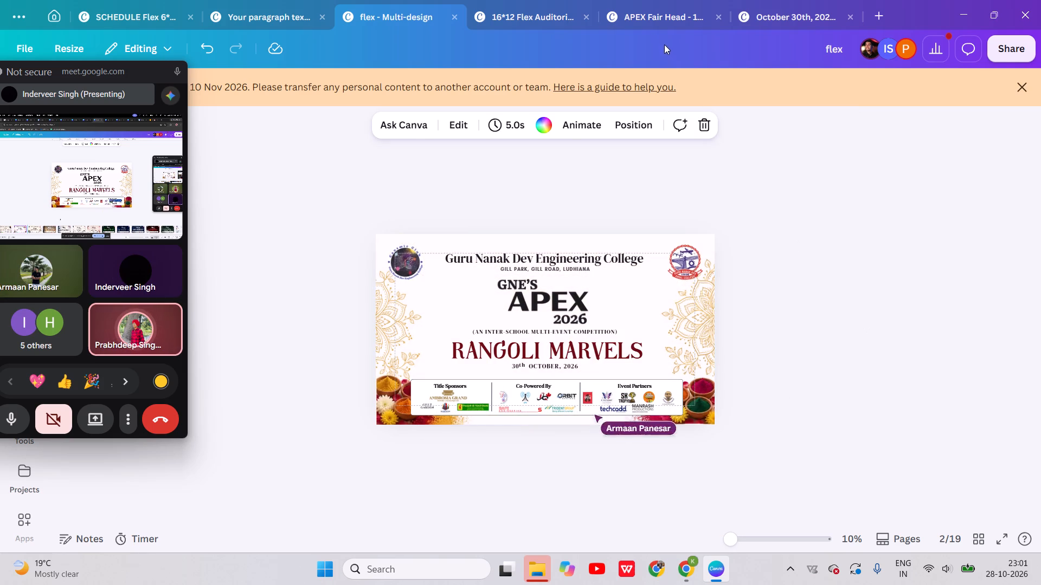
{"action": "key", "text": "Right"}
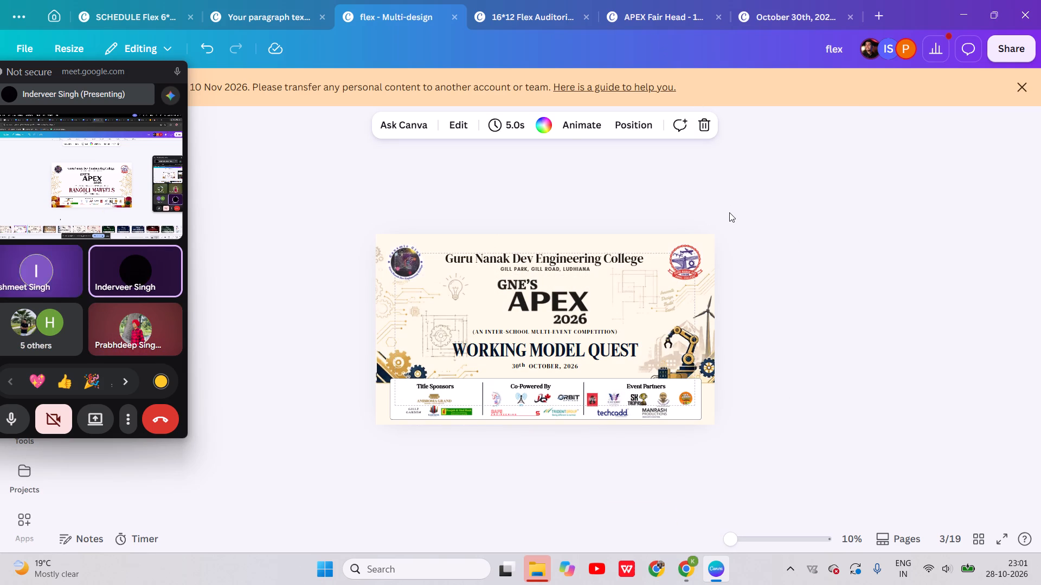
{"action": "key", "text": "Right"}
{"action": "key", "text": "Right"}
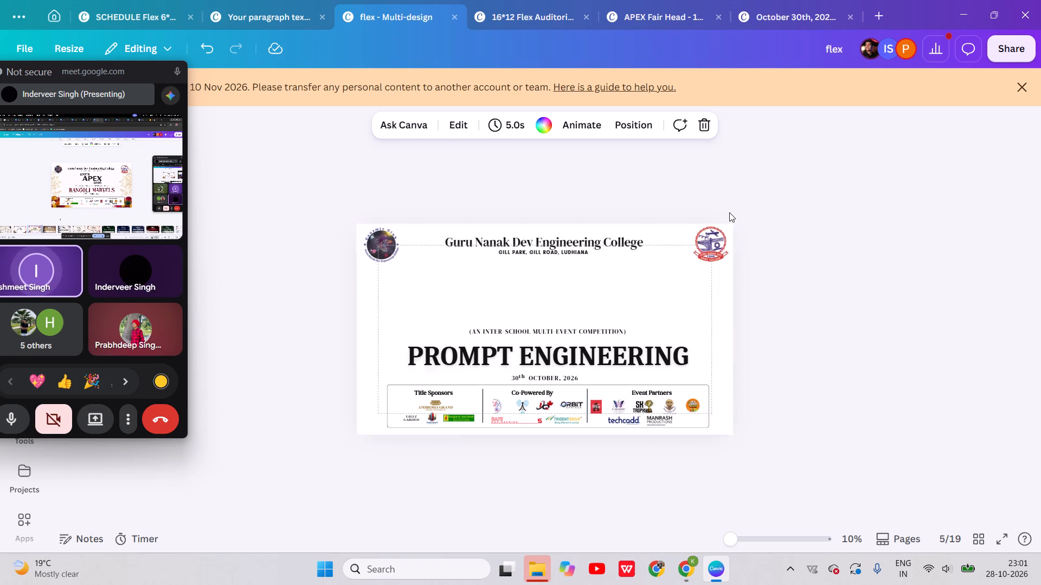
{"action": "key", "text": "Left"}
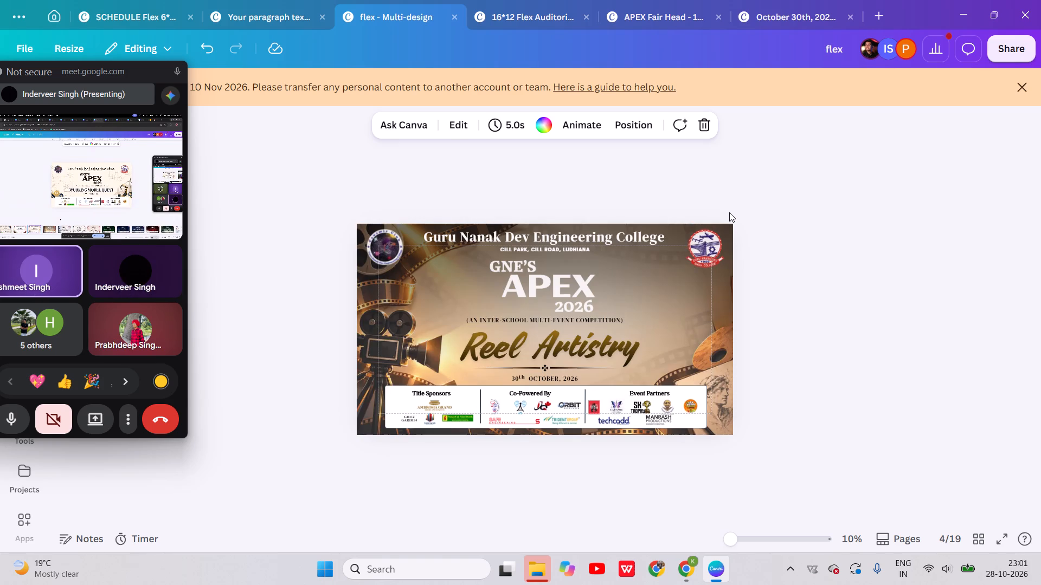
{"action": "key", "text": "Right"}
{"action": "key", "text": "Right"}
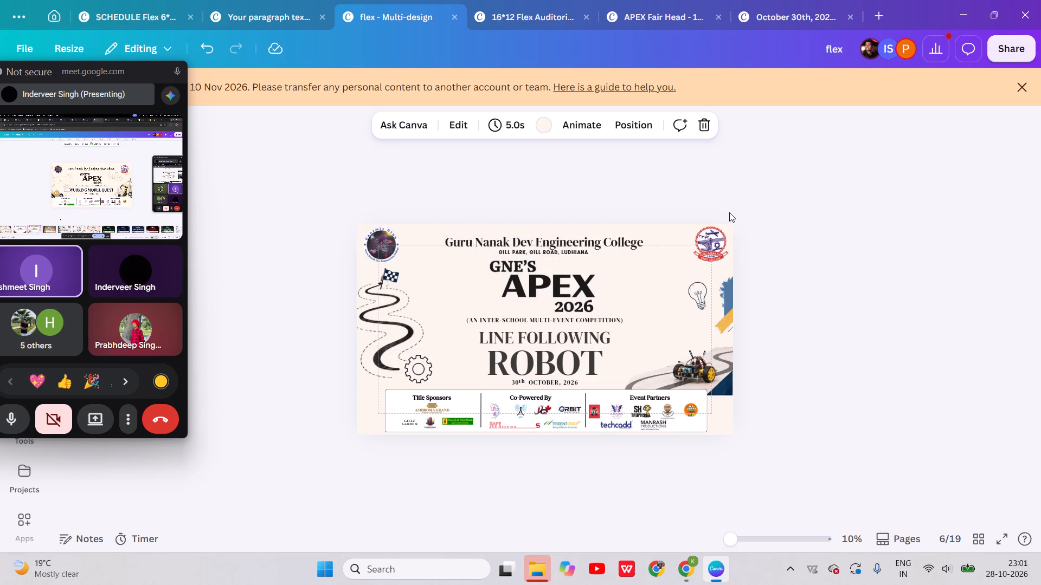
{"action": "left_click", "coordinate": [584, 350]}
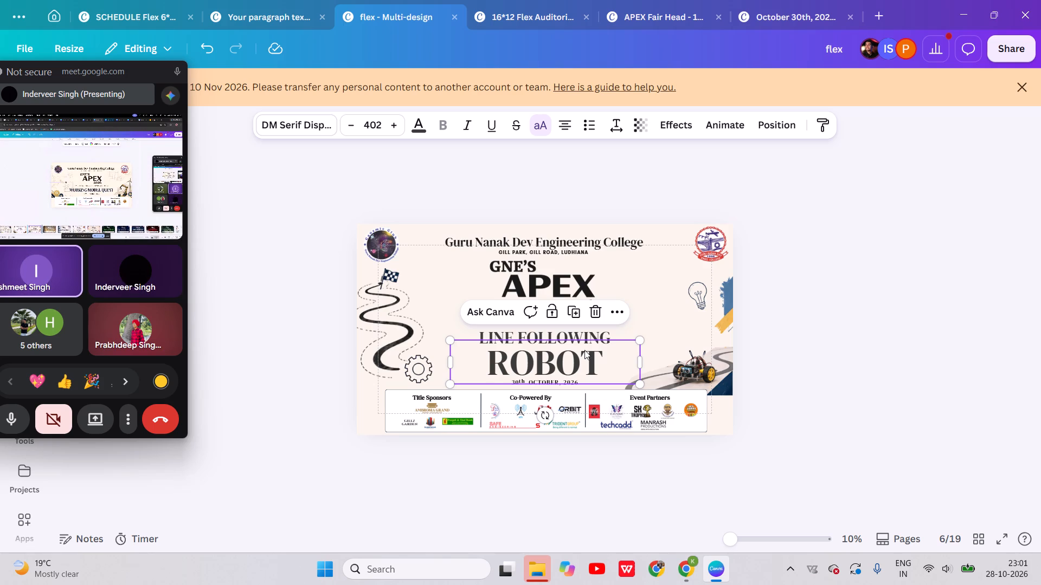
{"action": "left_click", "coordinate": [781, 298]}
Return to the Pencil Shaders banner and compare the titles and sponsor strips again through the Line Following Robot banner.
{"action": "key", "text": "Left"}
{"action": "key", "text": "Left"}
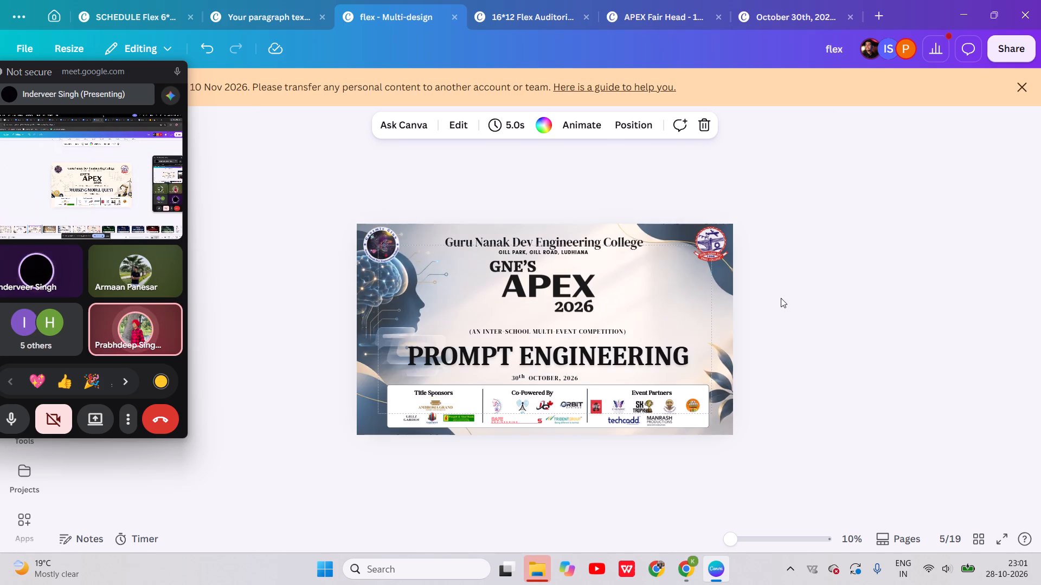
{"action": "key", "text": "Left"}
{"action": "key", "text": "Left"}
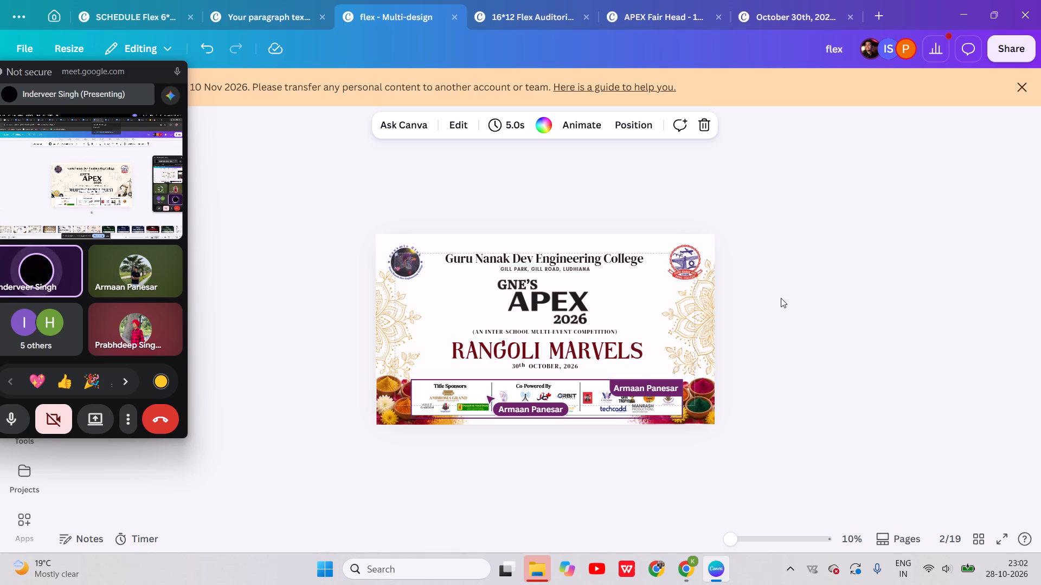
{"action": "key", "text": "Left"}
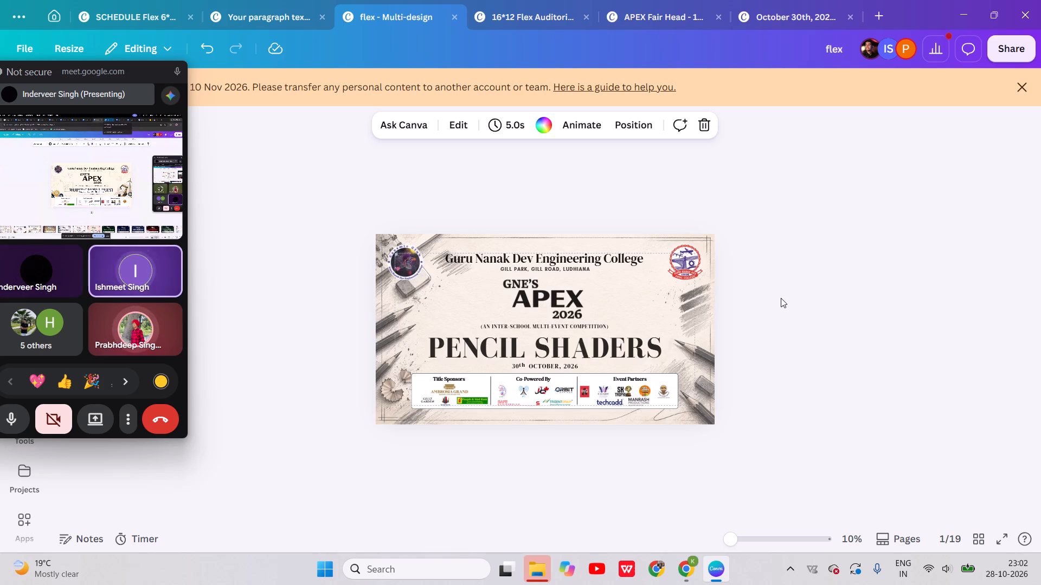
{"action": "key", "text": "Right"}
{"action": "key", "text": "Right"}
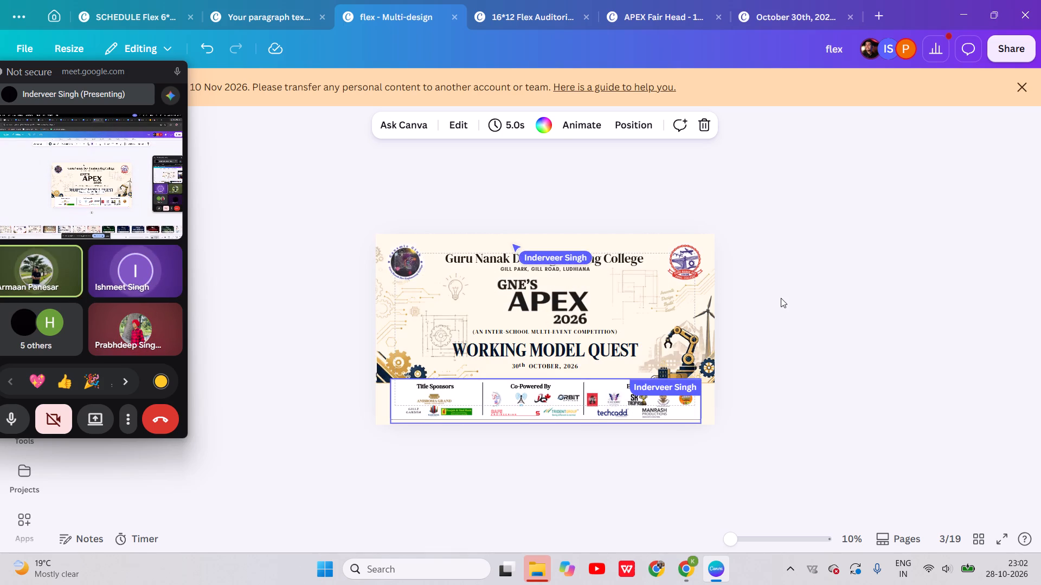
{"action": "key", "text": "Right"}
{"action": "key", "text": "Right"}
{"action": "key", "text": "Right"}
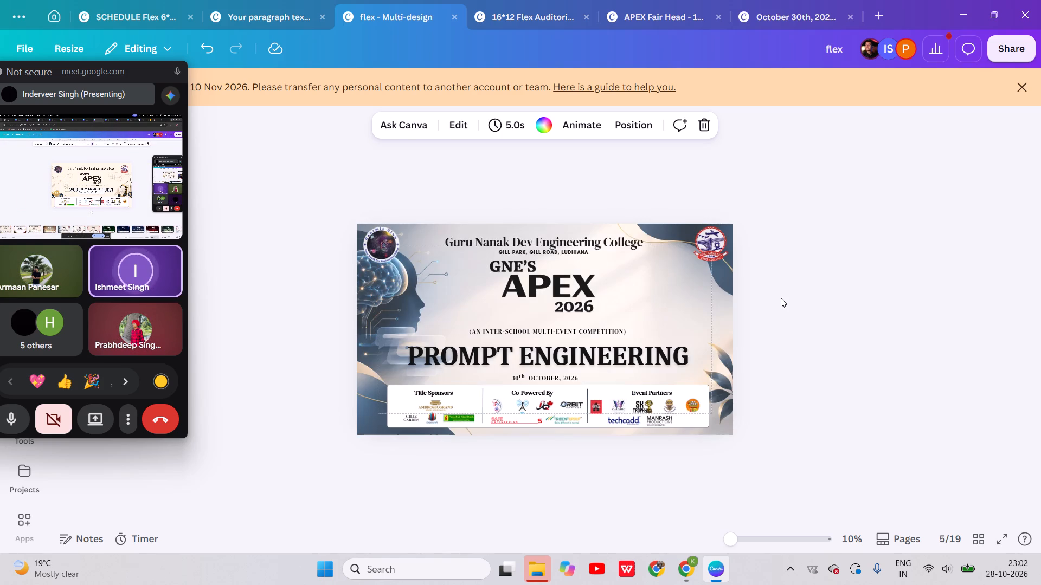
{"action": "key", "text": "Right"}
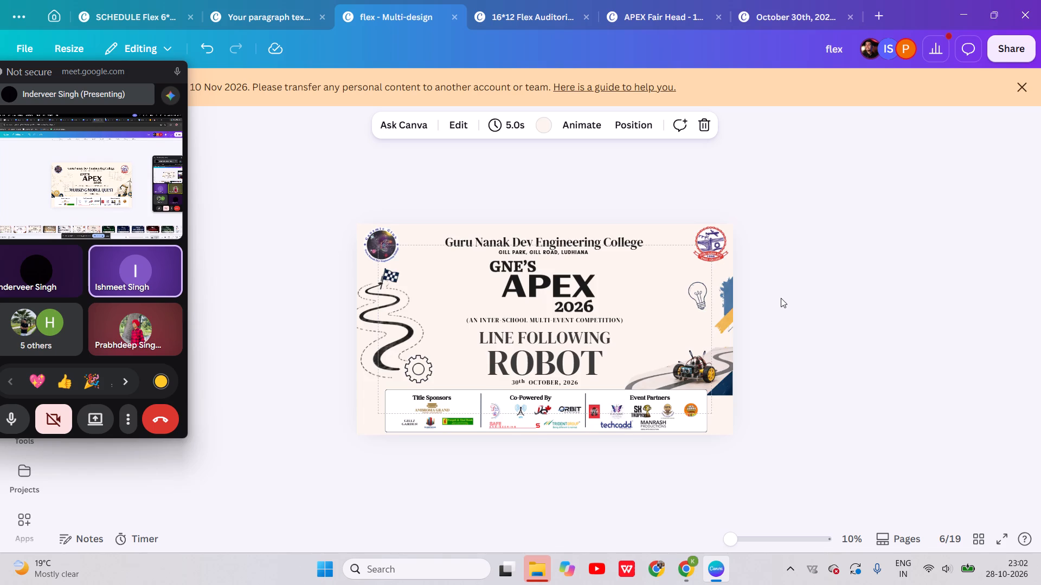
Inspect the text formatting of the PROMPT ENGINEERING title on the Prompt Engineering banner.
{"action": "key", "text": "Left"}
{"action": "key", "text": "Left"}
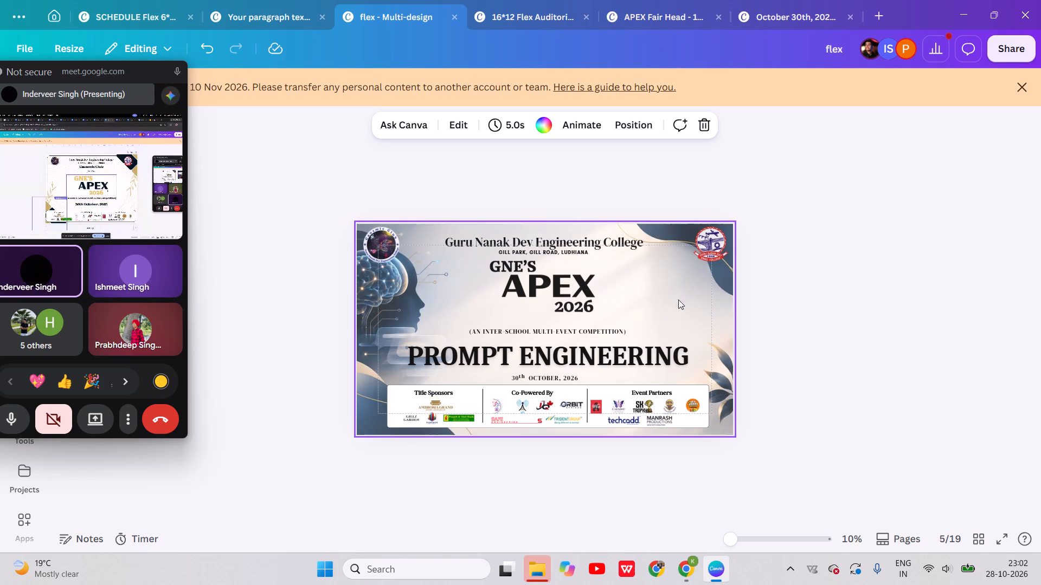
{"action": "left_click", "coordinate": [587, 349]}
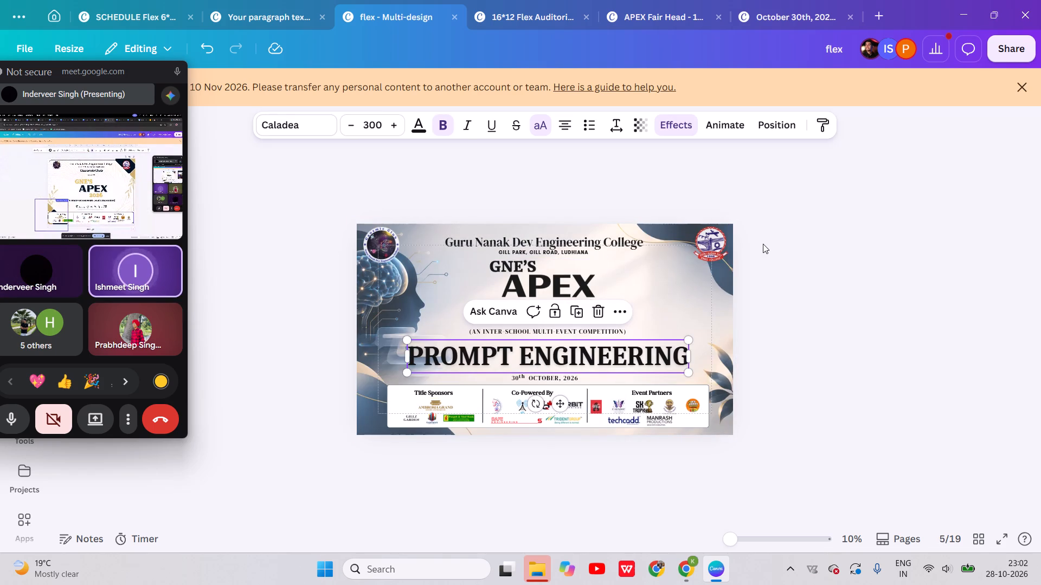
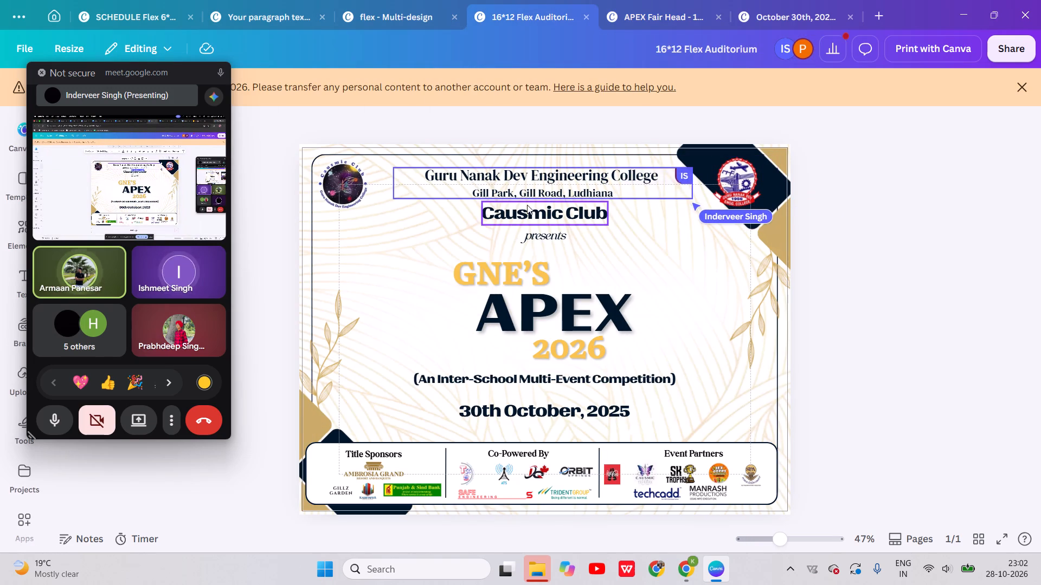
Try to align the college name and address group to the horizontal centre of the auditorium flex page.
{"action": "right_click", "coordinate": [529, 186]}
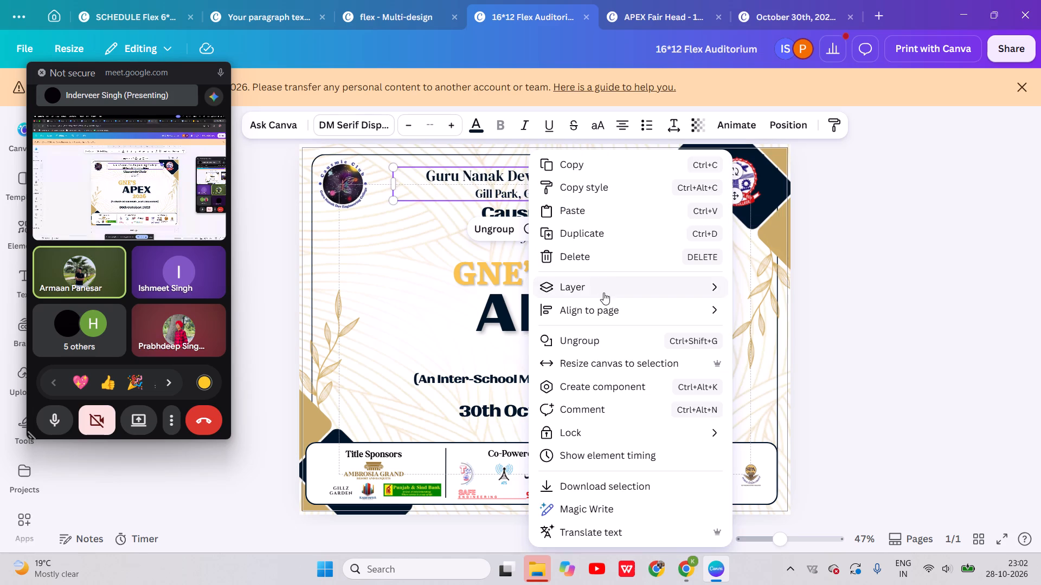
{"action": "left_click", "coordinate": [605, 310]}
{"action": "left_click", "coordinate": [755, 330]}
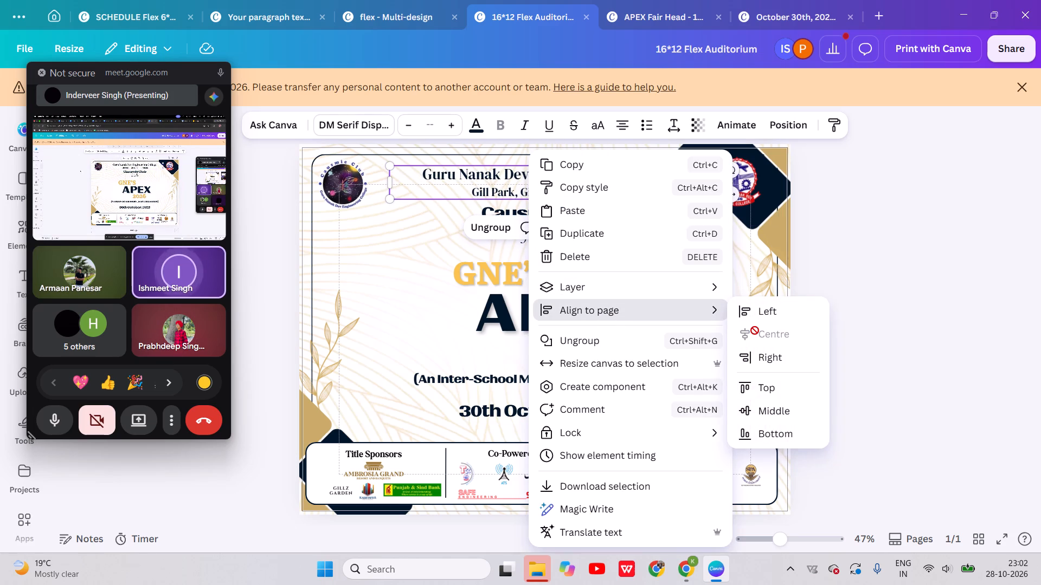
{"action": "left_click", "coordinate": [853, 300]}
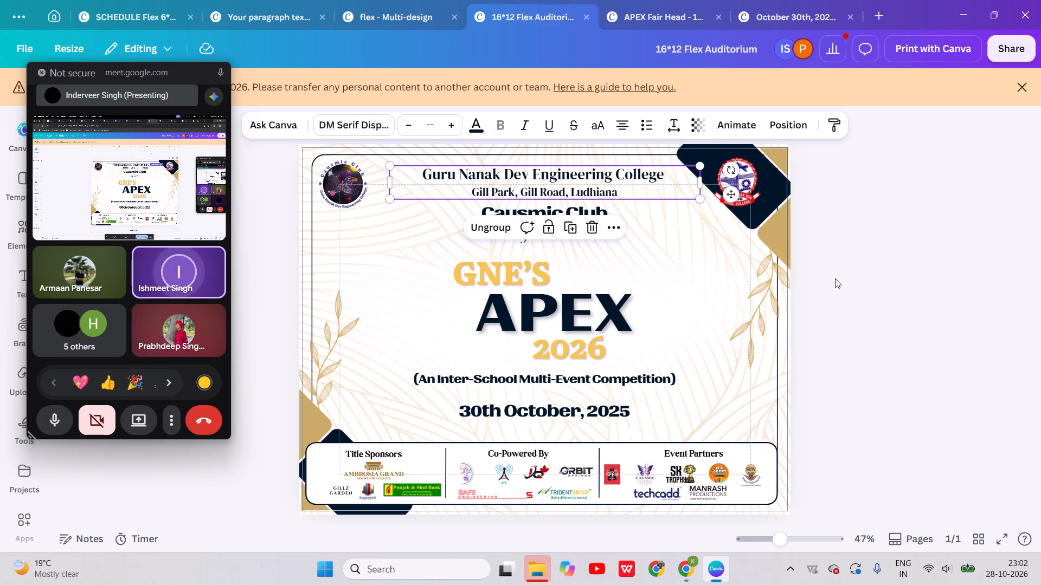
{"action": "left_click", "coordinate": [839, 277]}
Enlarge the 30th October, 2025 date text above the sponsor strip to font size 50.
{"action": "scroll", "coordinate": [839, 277], "scroll_direction": "down", "scroll_amount": 1}
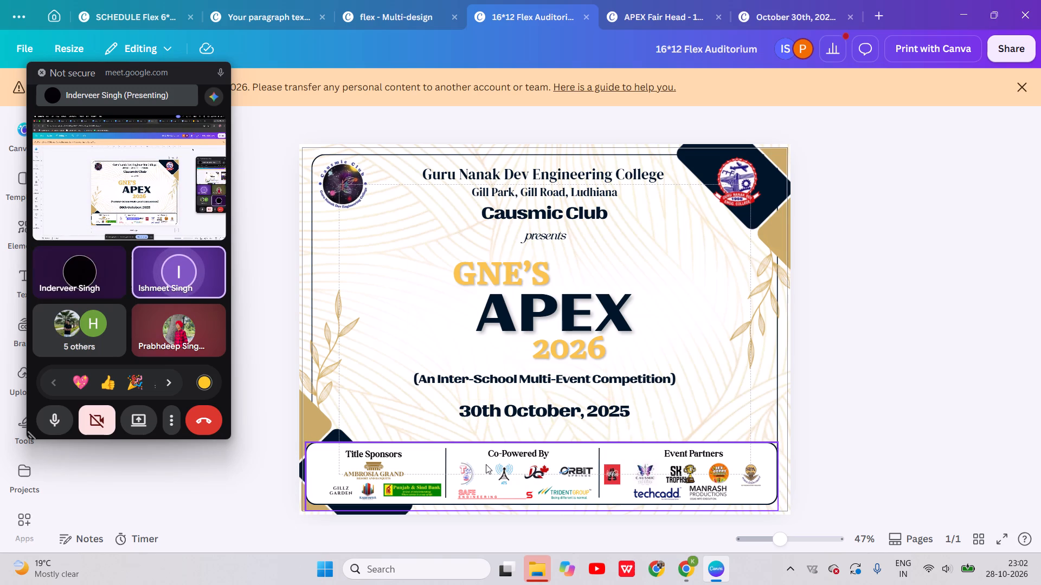
{"action": "scroll", "coordinate": [596, 369], "scroll_direction": "down", "scroll_amount": 1}
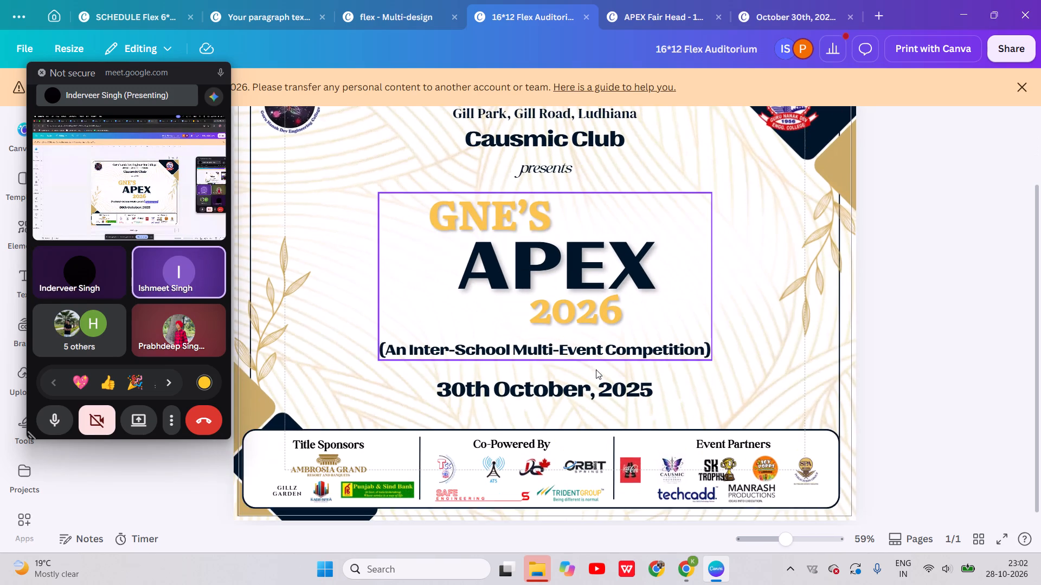
{"action": "left_click", "coordinate": [594, 396]}
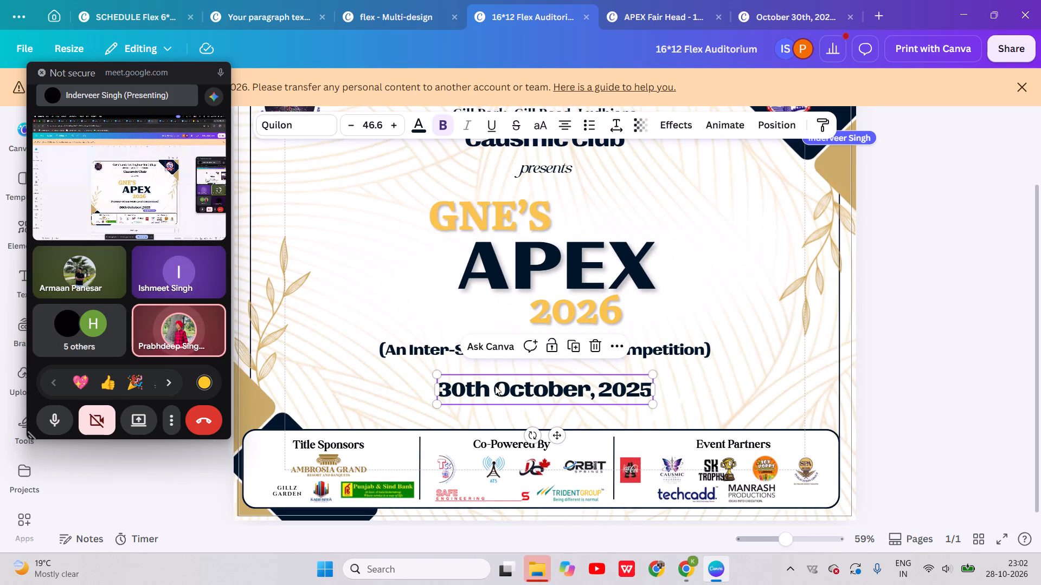
{"action": "left_click", "coordinate": [495, 386]}
{"action": "left_click", "coordinate": [491, 388]}
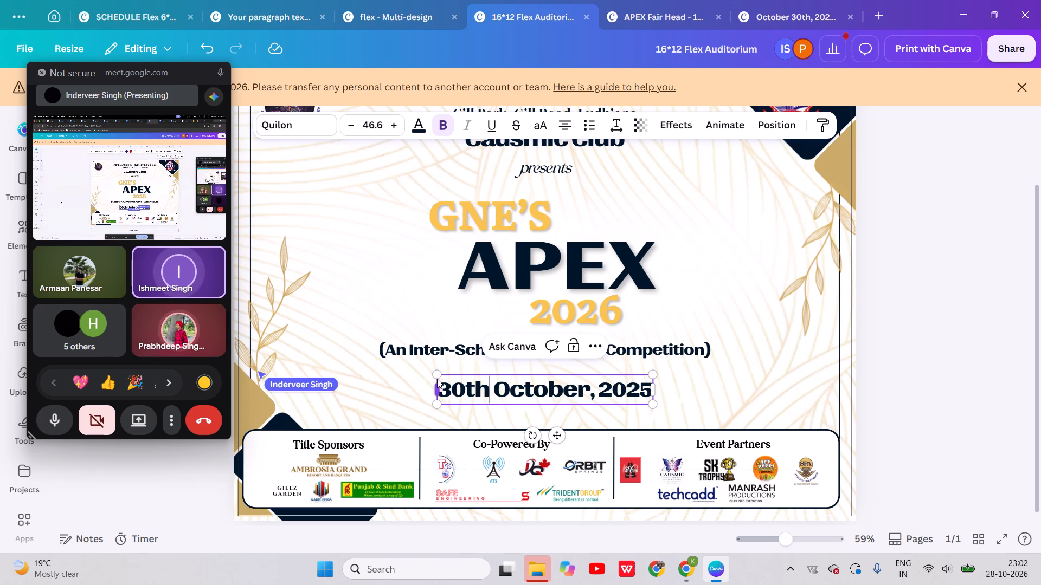
{"action": "left_click_drag", "start_coordinate": [439, 377], "coordinate": [424, 375]}
Align the enlarged date text to the horizontal centre of the page.
{"action": "right_click", "coordinate": [513, 400]}
{"action": "left_click", "coordinate": [686, 355]}
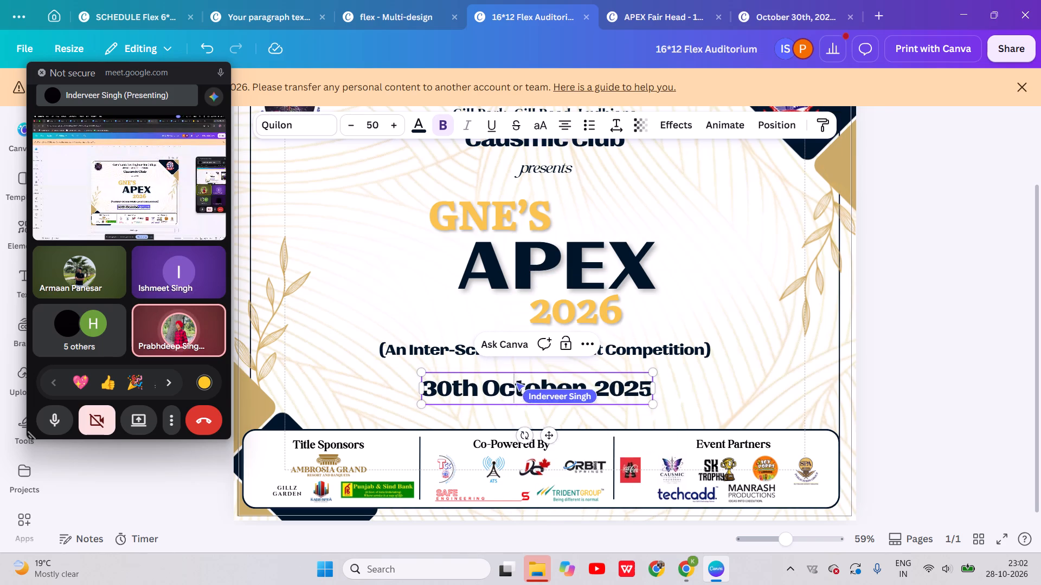
{"action": "right_click", "coordinate": [573, 395]}
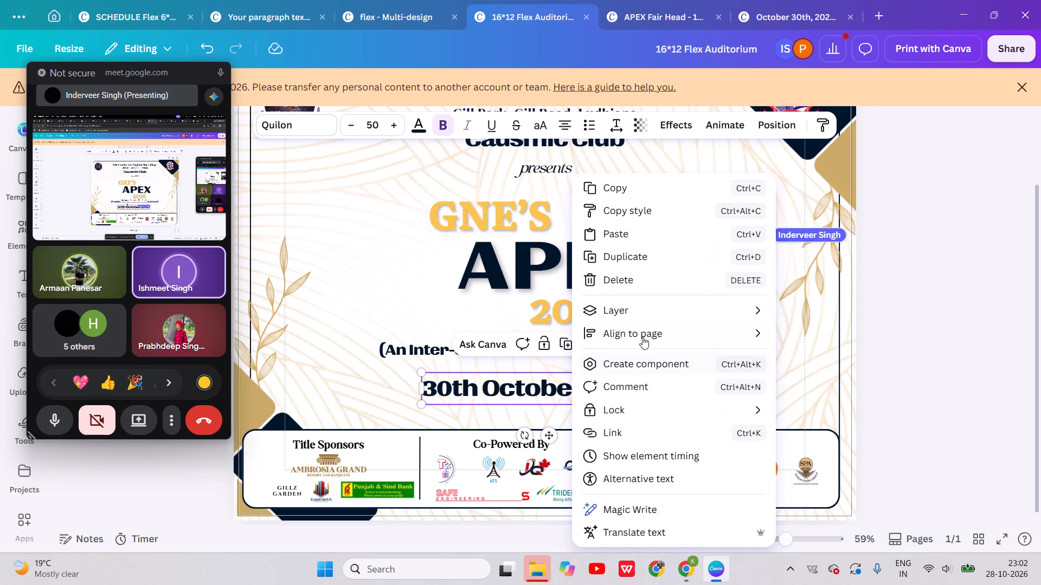
{"action": "left_click", "coordinate": [641, 335]}
{"action": "left_click", "coordinate": [822, 350]}
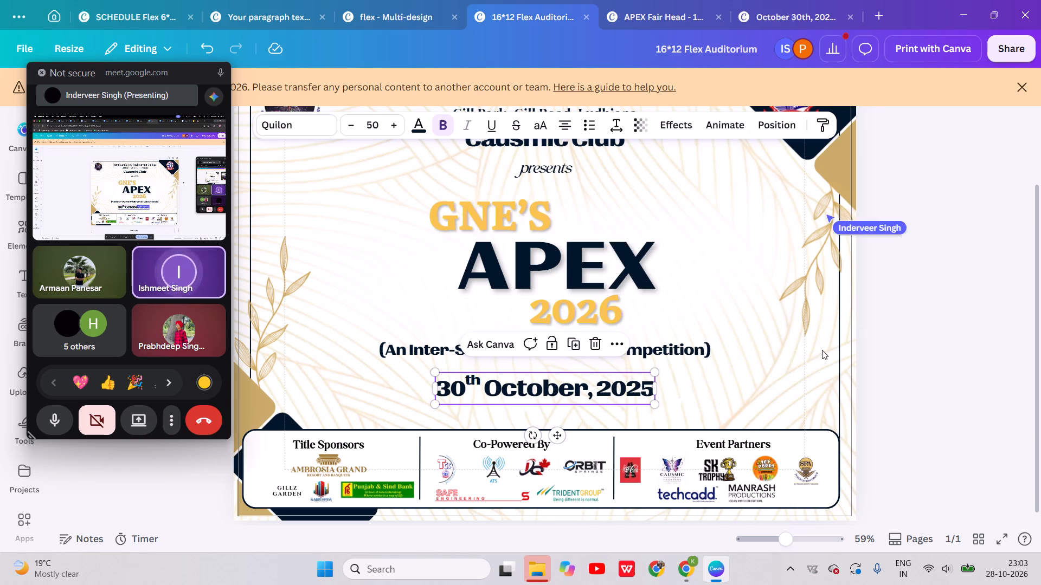
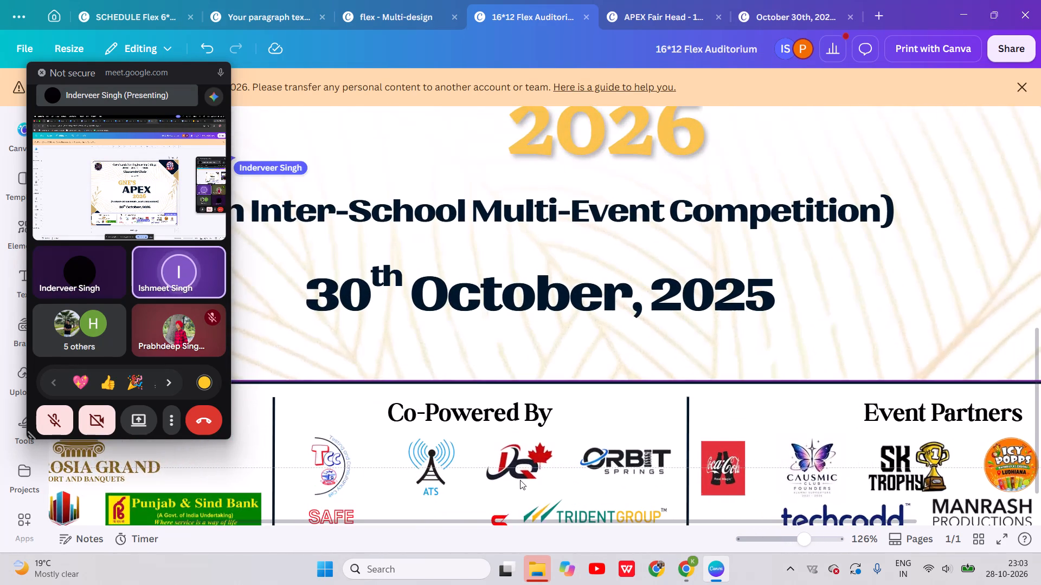
Nudge the Orbit Springs logo slightly to the left within the Co-Powered By sponsor group.
{"action": "scroll", "coordinate": [520, 480], "scroll_direction": "down", "scroll_amount": 1}
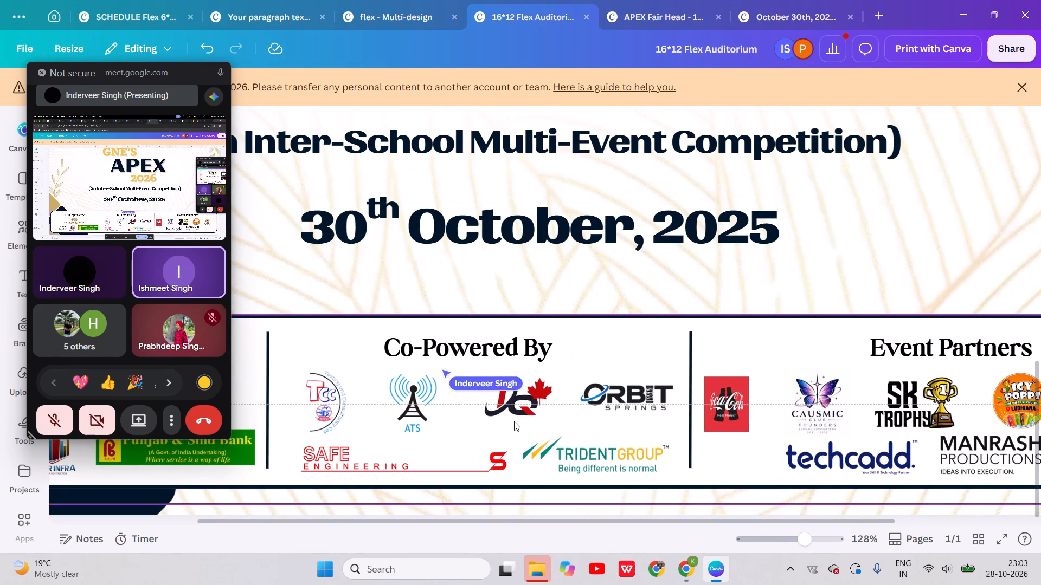
{"action": "left_click", "coordinate": [522, 396]}
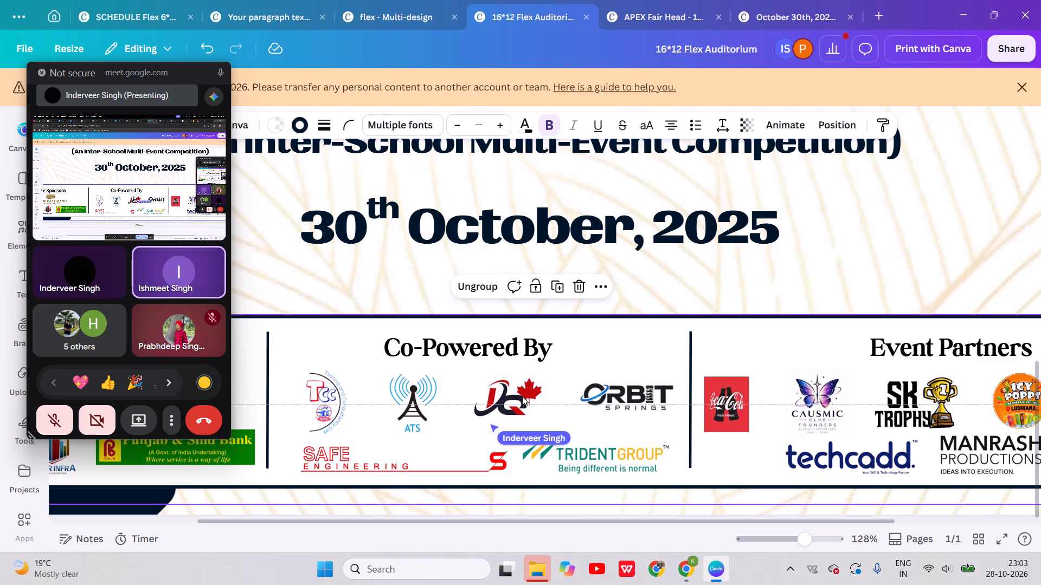
{"action": "left_click", "coordinate": [644, 395]}
{"action": "left_click", "coordinate": [644, 395]}
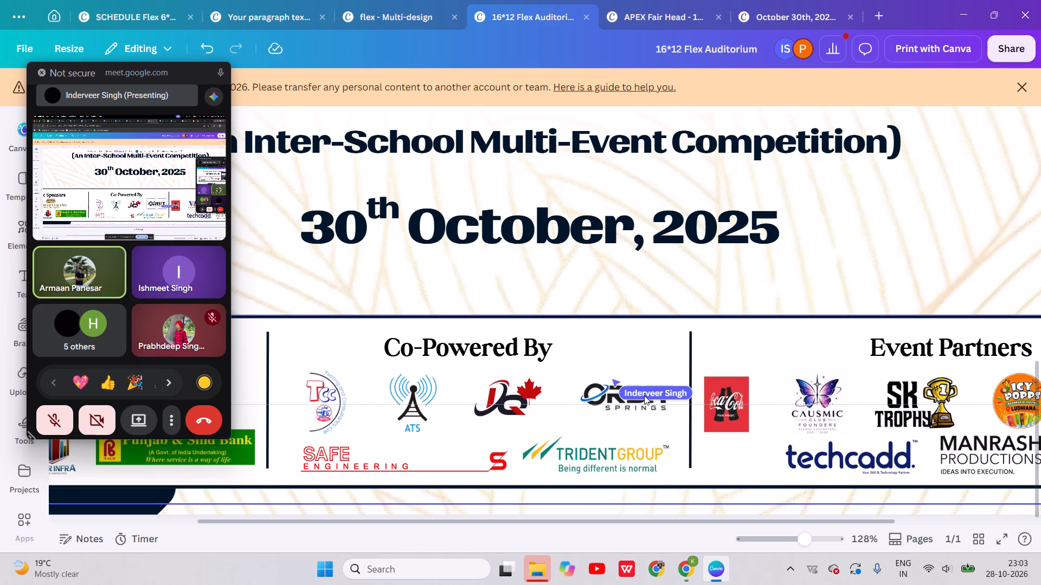
{"action": "key", "text": "Left"}
{"action": "key", "text": "Left"}
{"action": "key", "text": "Left"}
{"action": "key", "text": "Left"}
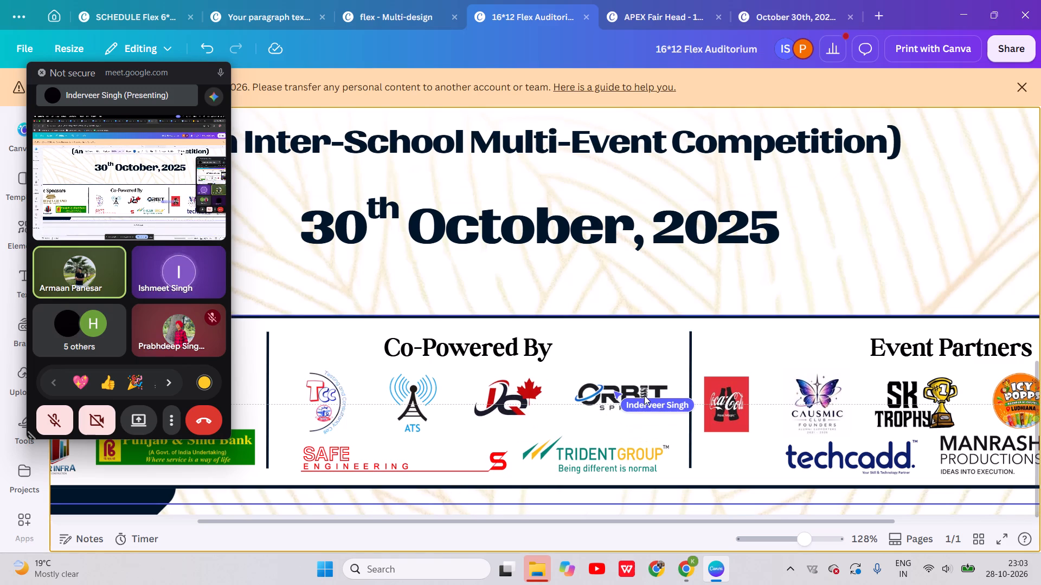
{"action": "key", "text": "Right"}
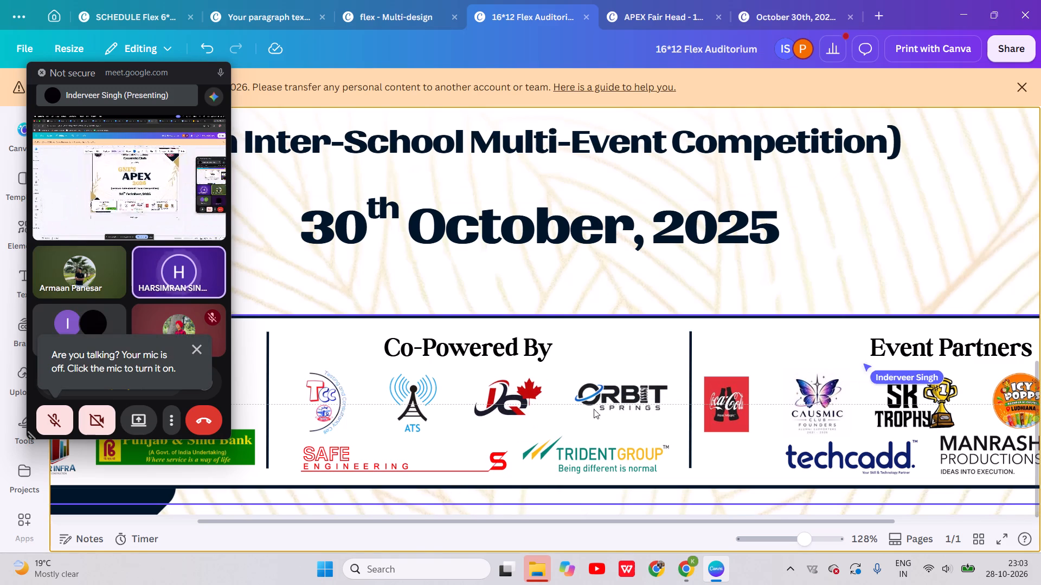
Select the 30th October, 2025 date text above the sponsor strip.
{"action": "left_click", "coordinate": [751, 218]}
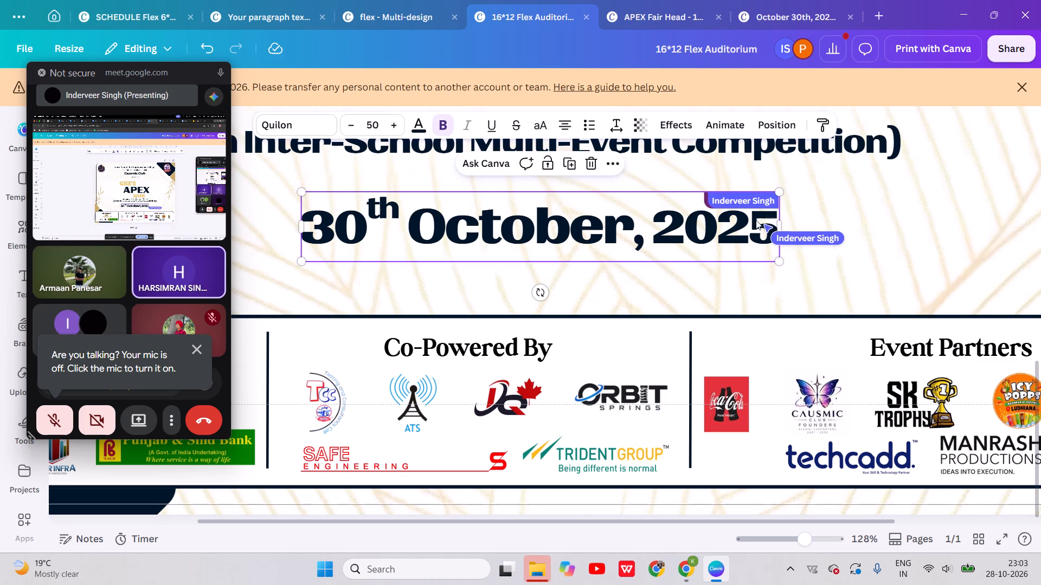
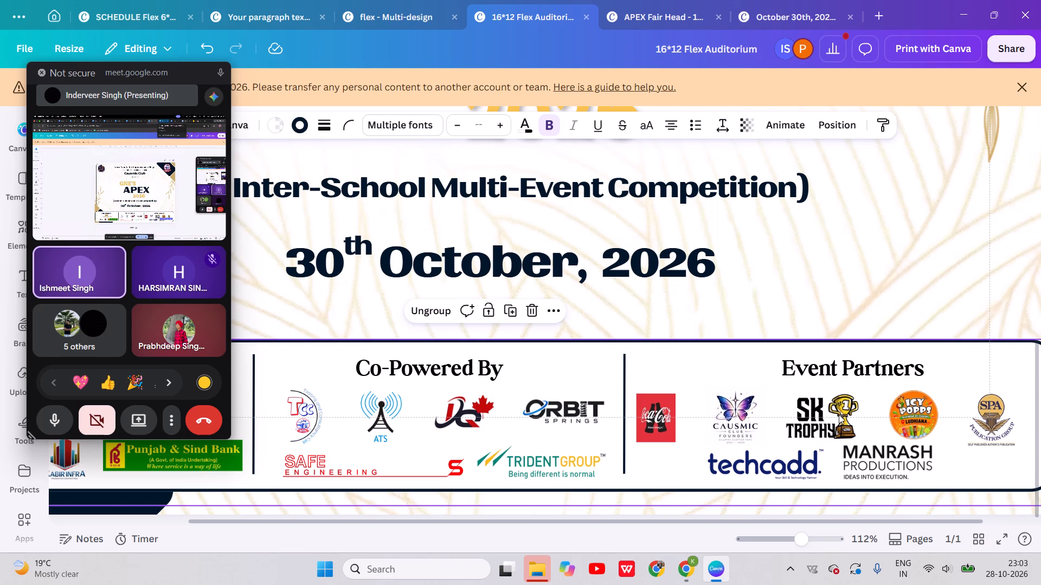
Nudge the SK Trophy logo between the Causmic Club and Icy Popps logos in the Event Partners group to even its spacing.
{"action": "key", "text": "Left"}
{"action": "key", "text": "Left"}
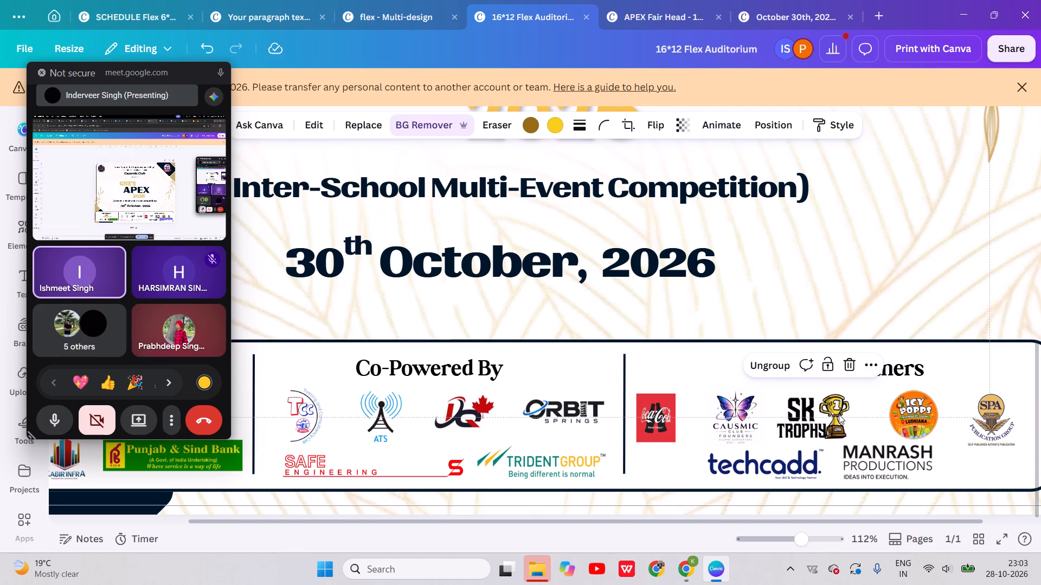
{"action": "key", "text": "Right"}
{"action": "key", "text": "Up"}
{"action": "key", "text": "Down"}
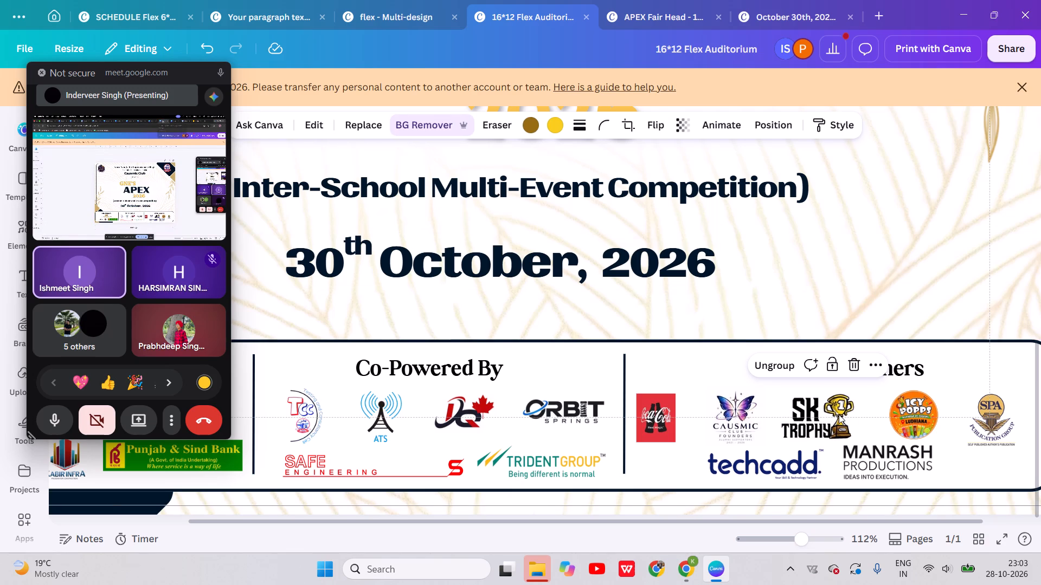
Examine the sponsor strip's logo spacing and the overall layout of the whole auditorium flex.
{"action": "scroll", "coordinate": [936, 455], "scroll_direction": "down", "scroll_amount": 2}
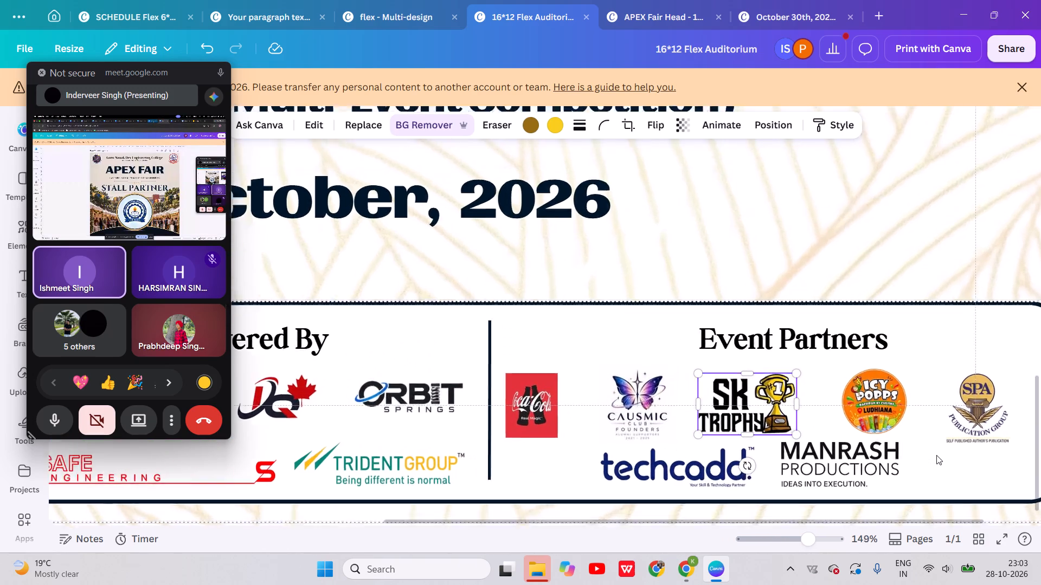
{"action": "scroll", "coordinate": [936, 455], "scroll_direction": "down", "scroll_amount": 1}
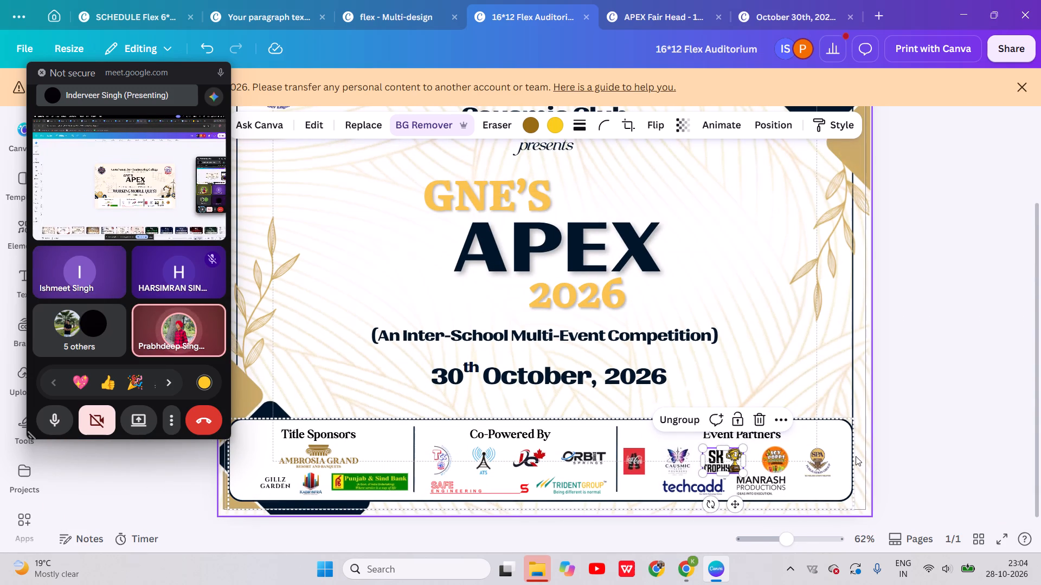
{"action": "scroll", "coordinate": [856, 456], "scroll_direction": "down", "scroll_amount": 2}
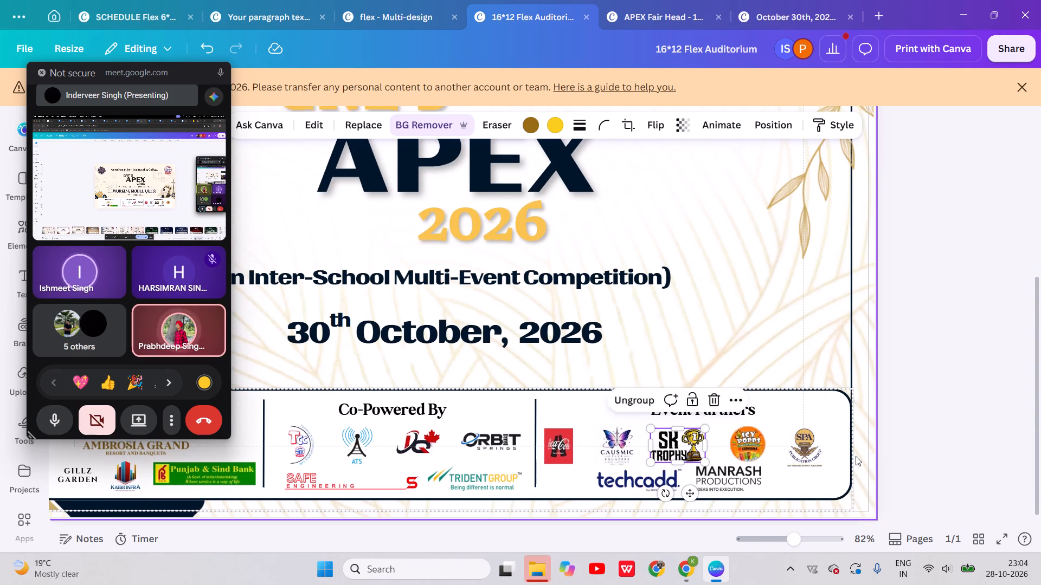
{"action": "scroll", "coordinate": [856, 456], "scroll_direction": "down", "scroll_amount": 1}
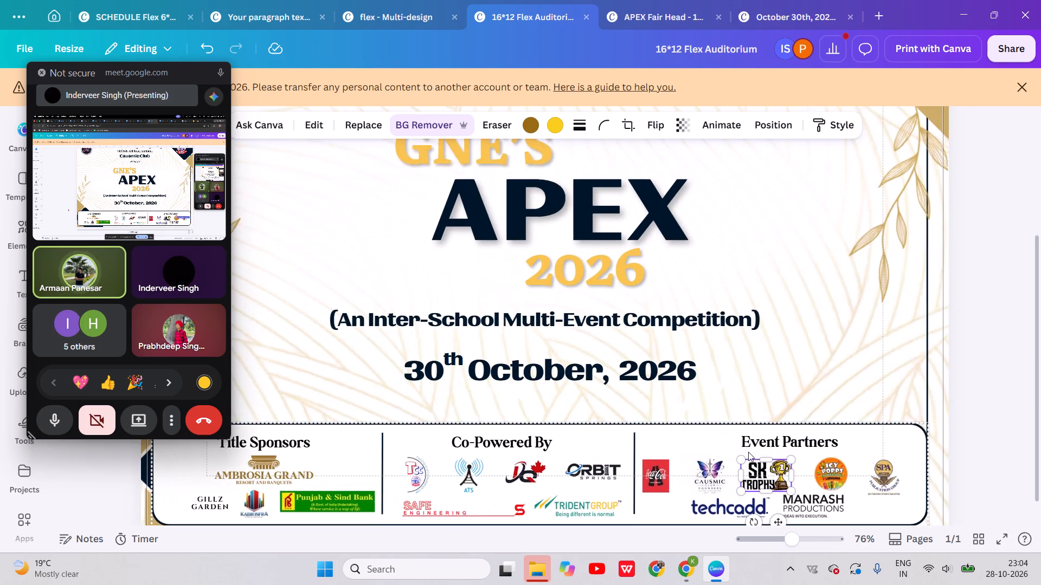
{"action": "scroll", "coordinate": [748, 452], "scroll_direction": "down", "scroll_amount": 1}
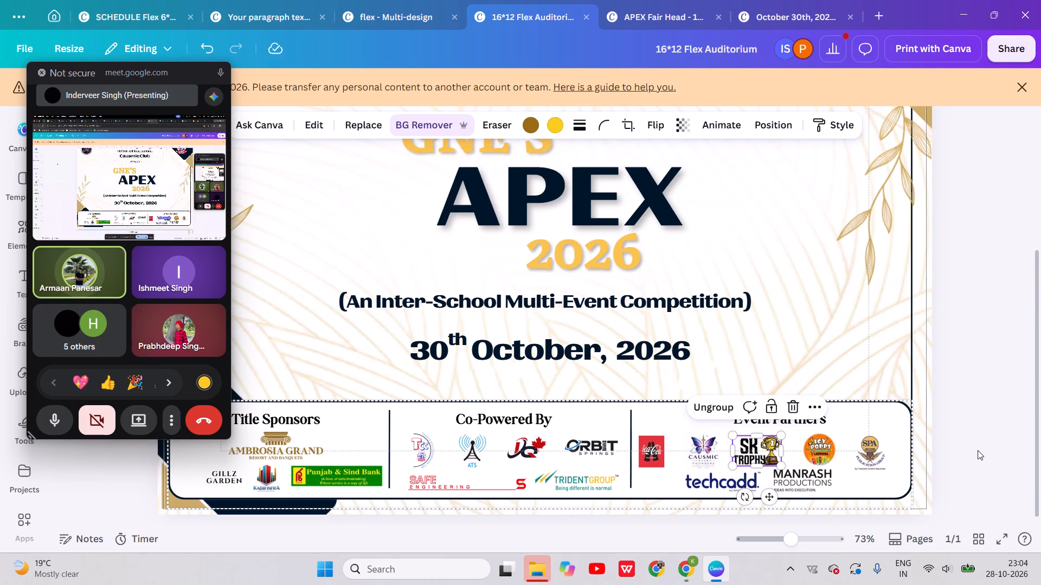
{"action": "left_click", "coordinate": [978, 450]}
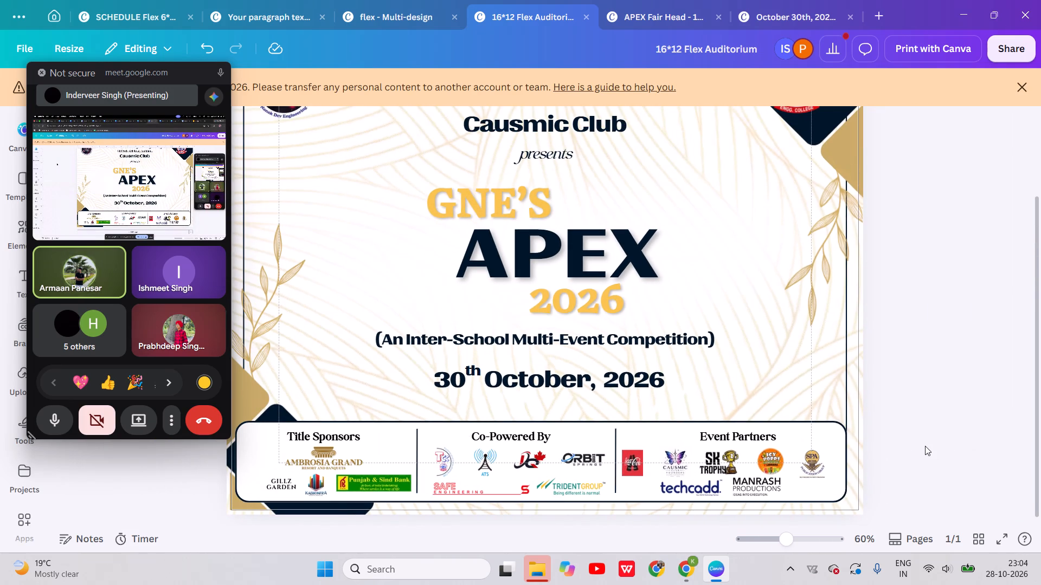
{"action": "scroll", "coordinate": [924, 446], "scroll_direction": "down", "scroll_amount": 1}
{"action": "scroll", "coordinate": [924, 446], "scroll_direction": "up", "scroll_amount": 1}
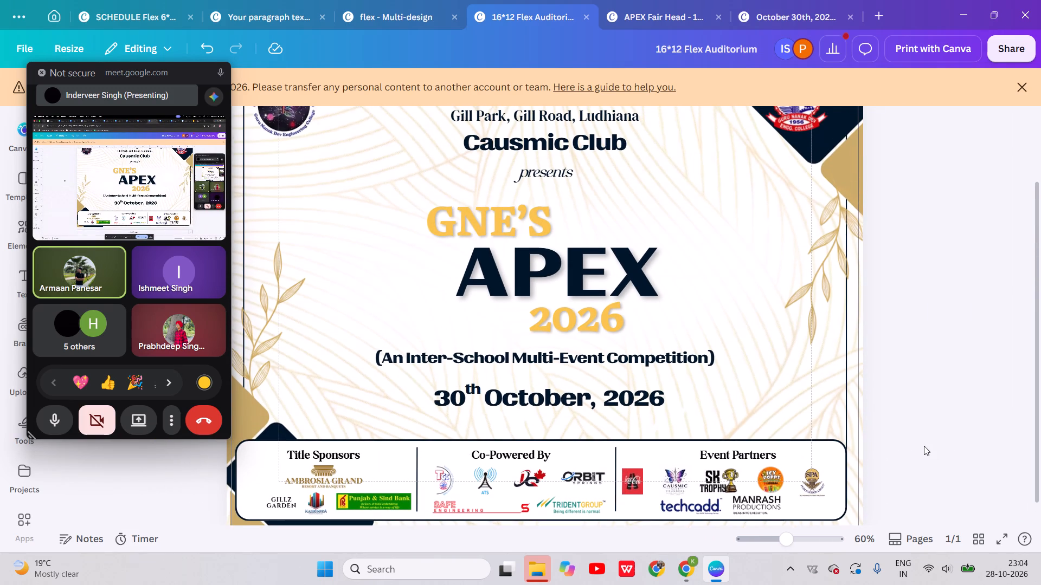
{"action": "scroll", "coordinate": [912, 446], "scroll_direction": "down", "scroll_amount": 1}
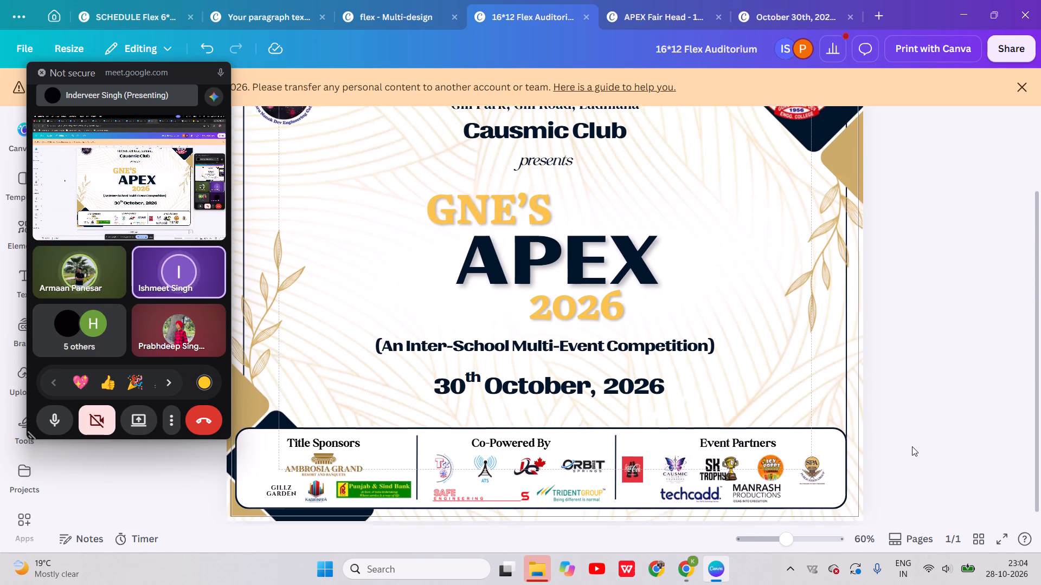
{"action": "scroll", "coordinate": [912, 446], "scroll_direction": "down", "scroll_amount": 1}
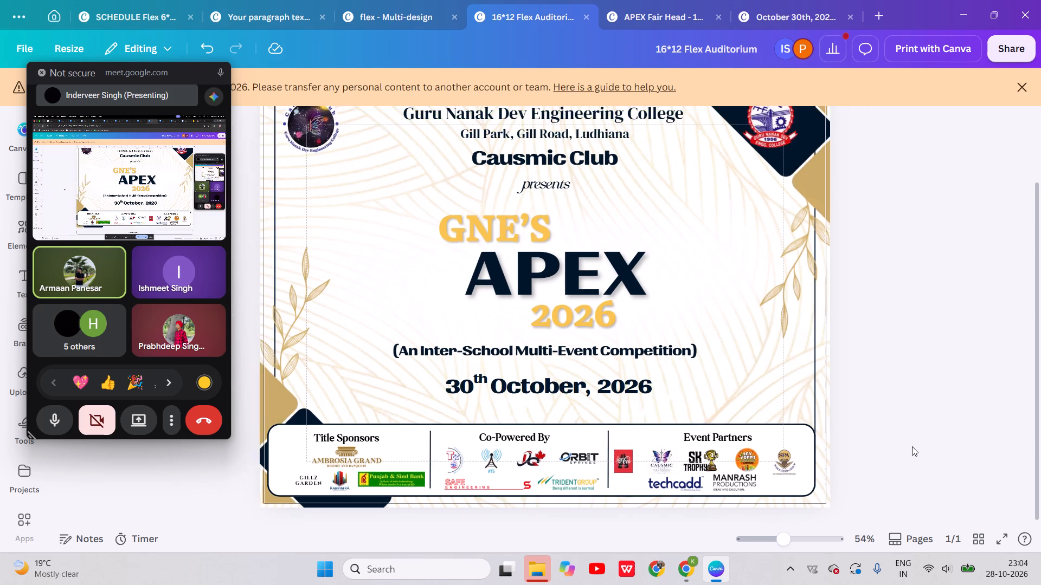
{"action": "left_click", "coordinate": [837, 352]}
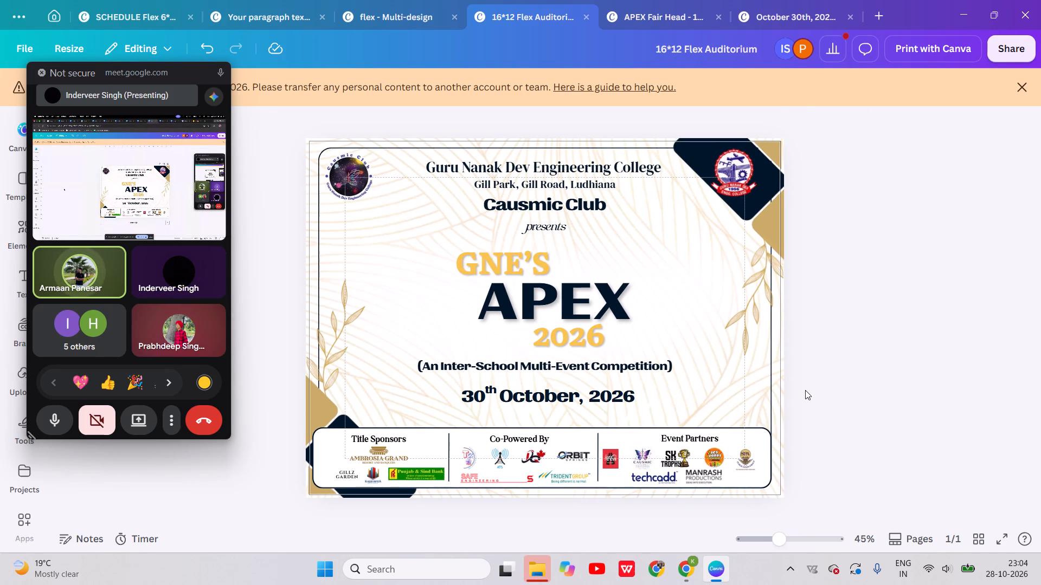
{"action": "left_click", "coordinate": [797, 420]}
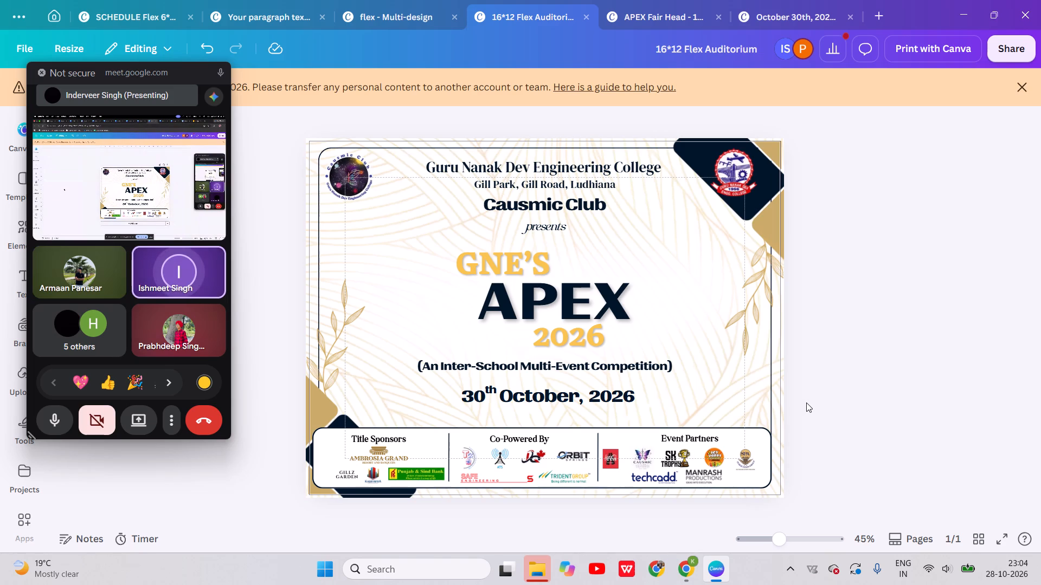
Nudge the grouped sponsor strip slightly upward, closer to the date text.
{"action": "left_click", "coordinate": [738, 435]}
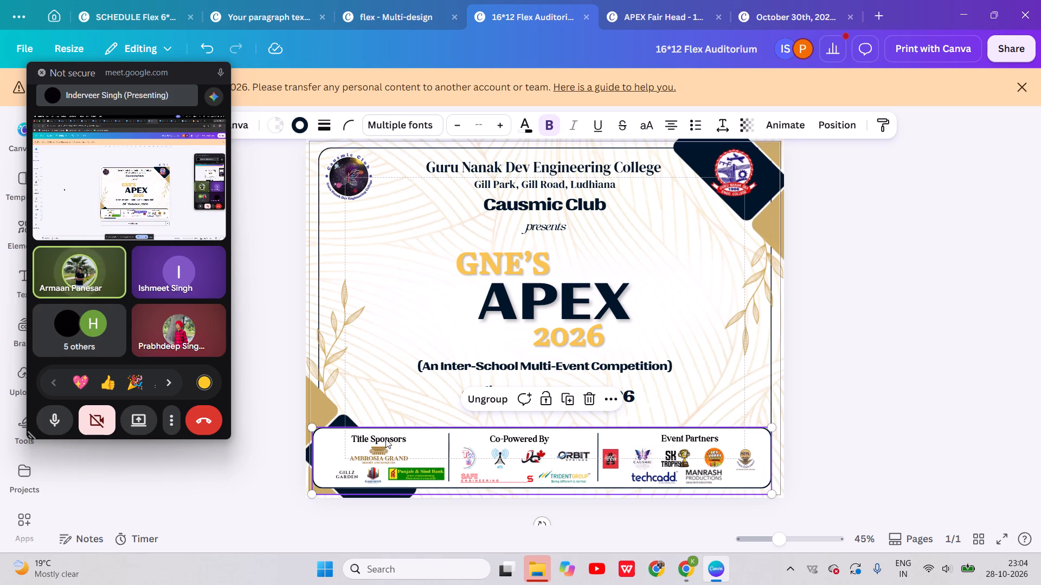
{"action": "left_click", "coordinate": [385, 439], "text": "shift"}
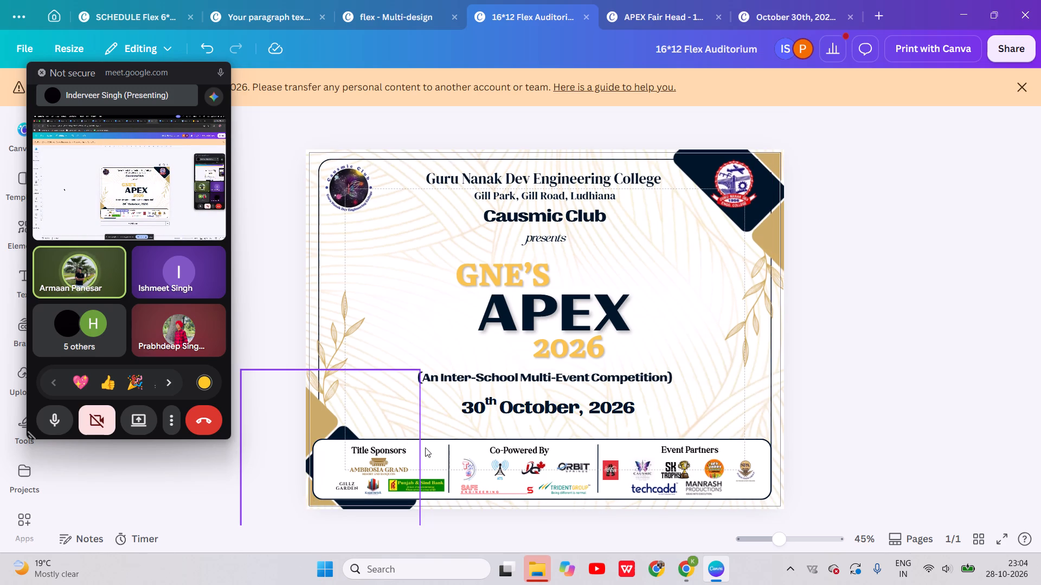
{"action": "left_click", "coordinate": [473, 474]}
{"action": "key", "text": "Up"}
{"action": "key", "text": "Up"}
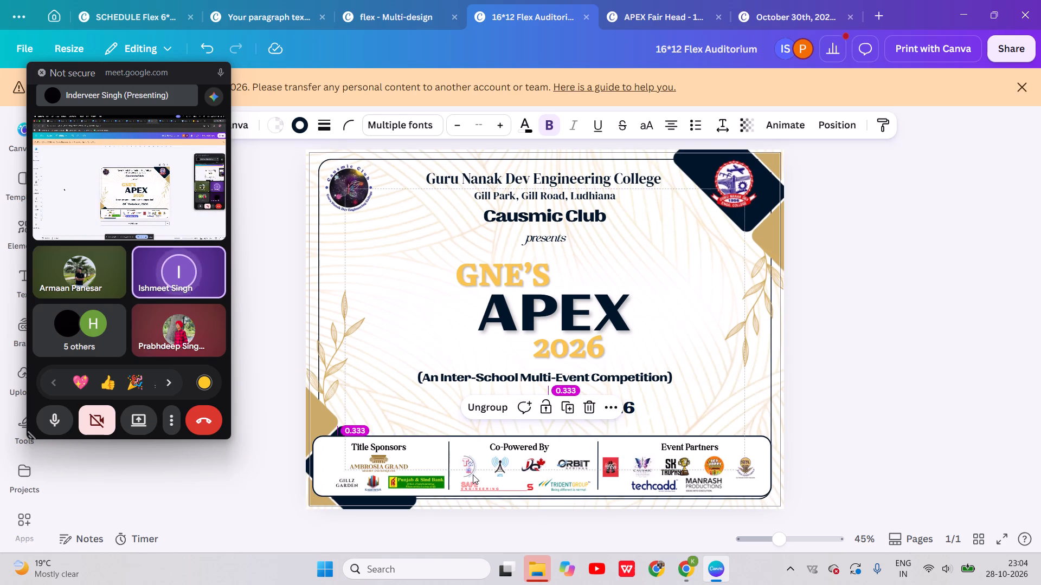
{"action": "key", "text": "Up"}
{"action": "key", "text": "Up"}
{"action": "key", "text": "Up"}
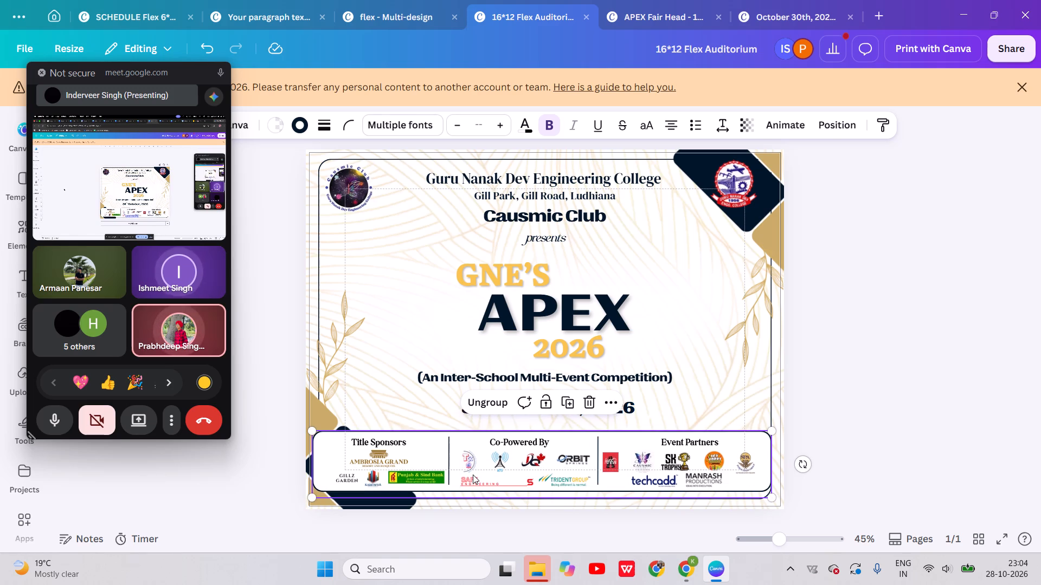
{"action": "key", "text": "Down"}
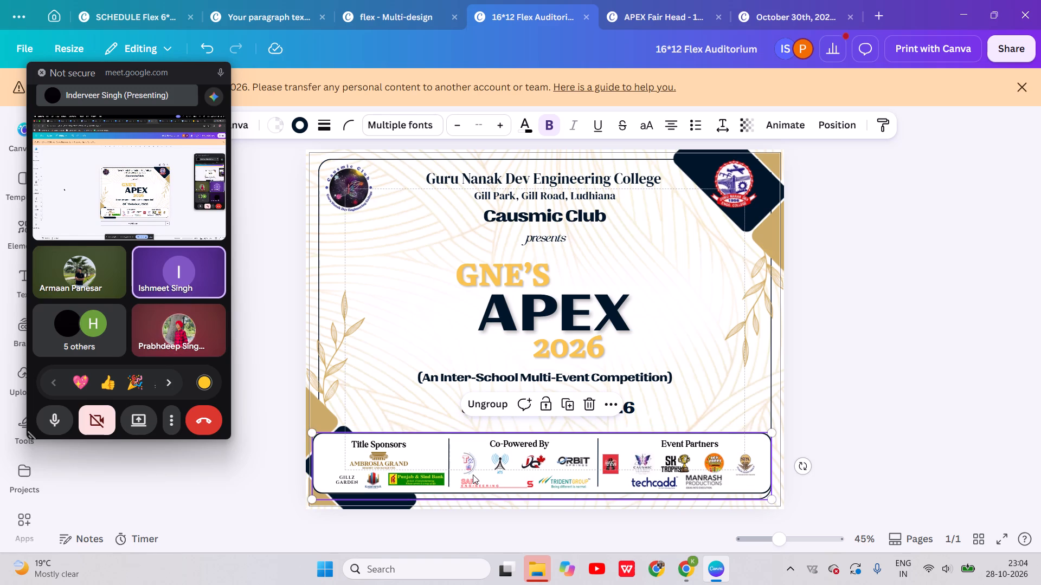
{"action": "left_click", "coordinate": [815, 477]}
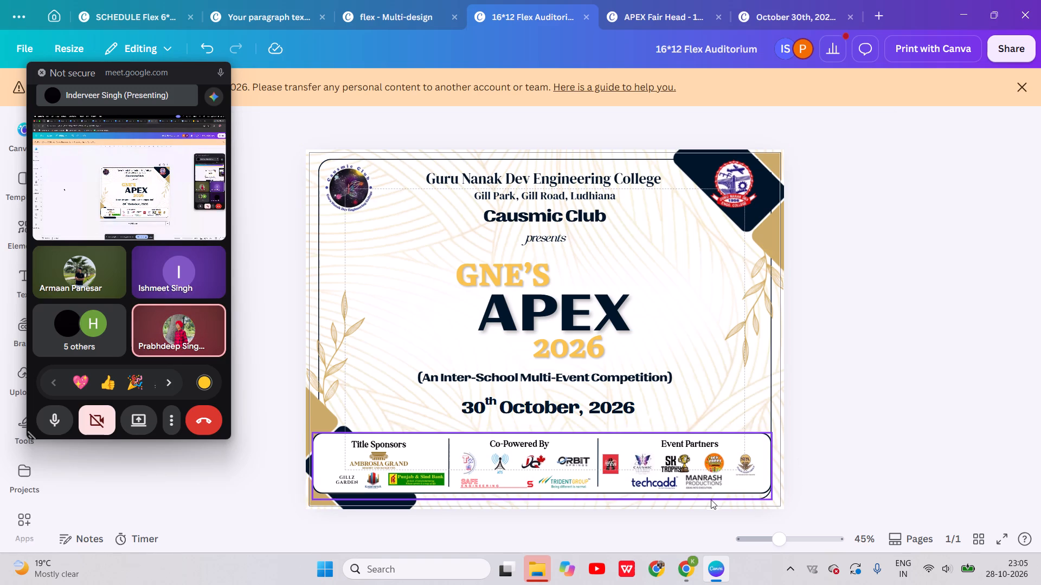
Shorten the navy border frame from its bottom edge to about 15.4 wide by 11.3 high, in line with the sponsor strip's bottom.
{"action": "left_click", "coordinate": [710, 500]}
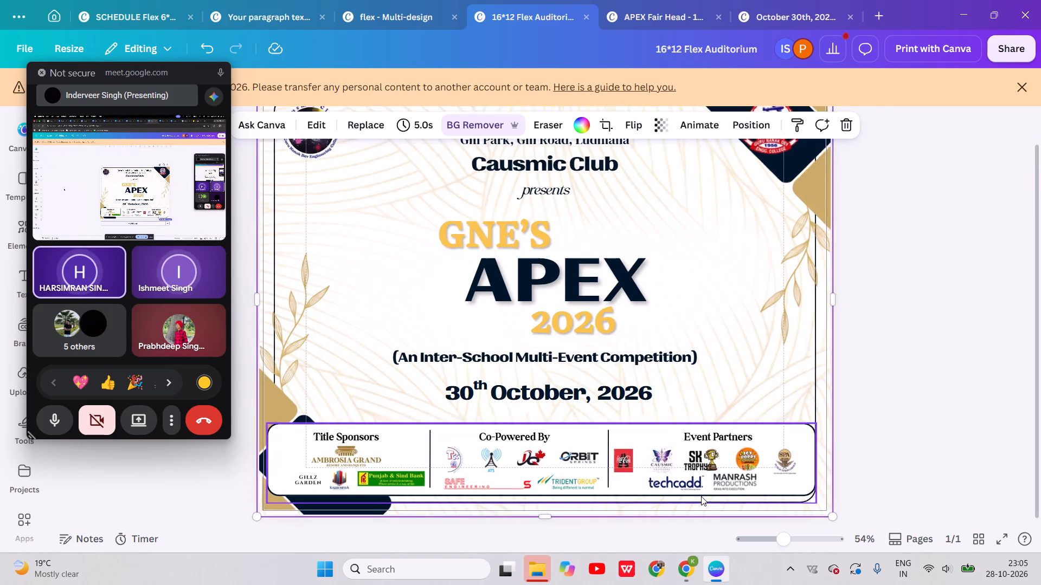
{"action": "left_click", "coordinate": [563, 504]}
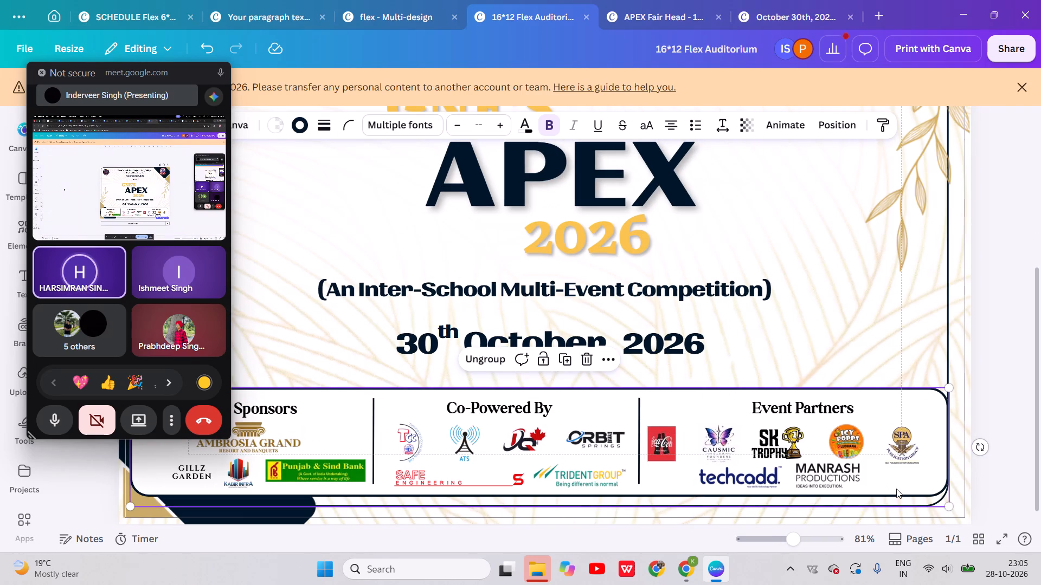
{"action": "left_click", "coordinate": [674, 503]}
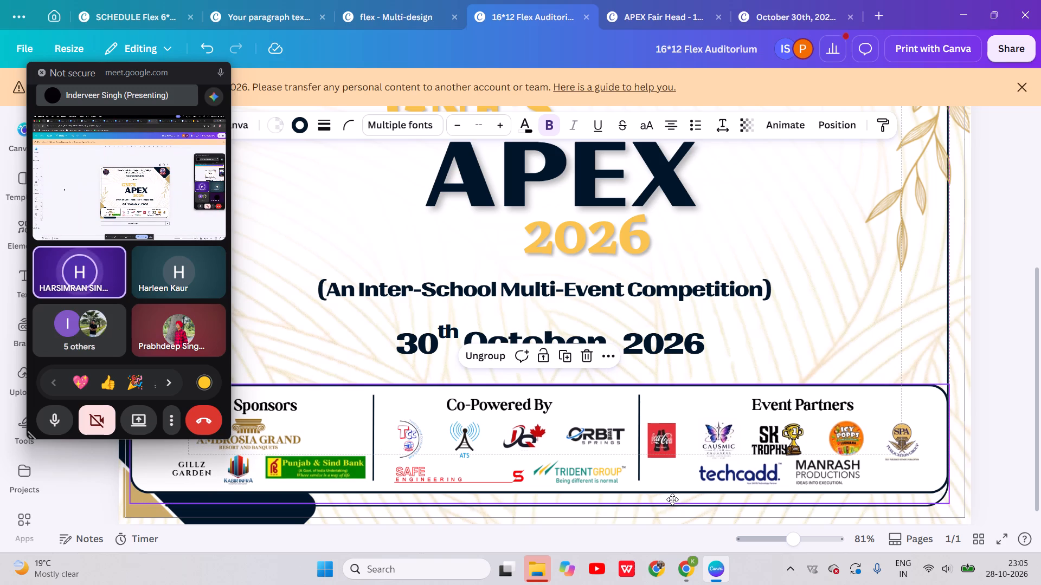
{"action": "left_click", "coordinate": [993, 484]}
{"action": "left_click", "coordinate": [924, 503]}
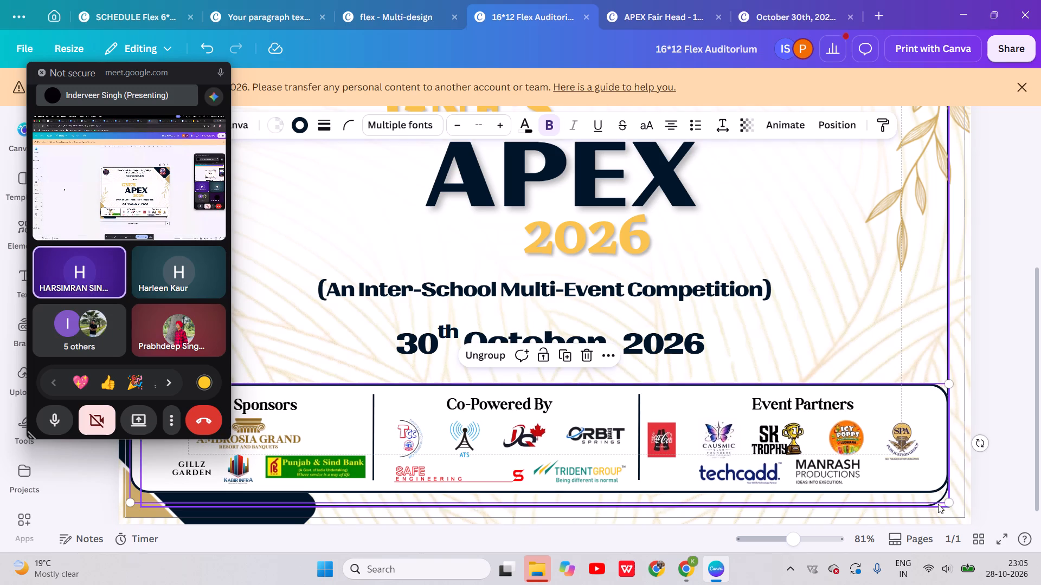
{"action": "left_click", "coordinate": [936, 508]}
{"action": "left_click", "coordinate": [928, 505]}
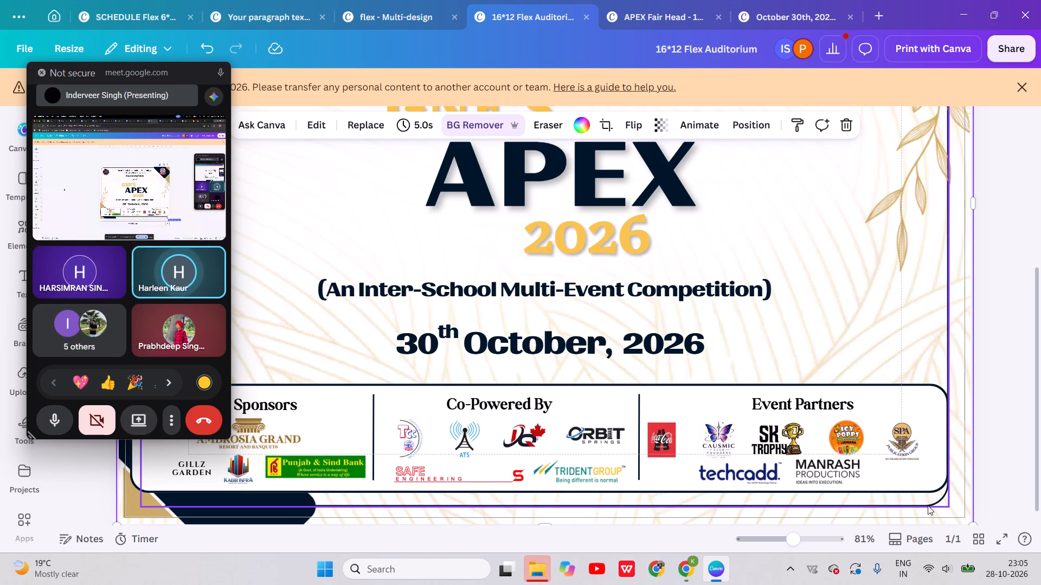
{"action": "left_click_drag", "start_coordinate": [543, 509], "coordinate": [544, 496]}
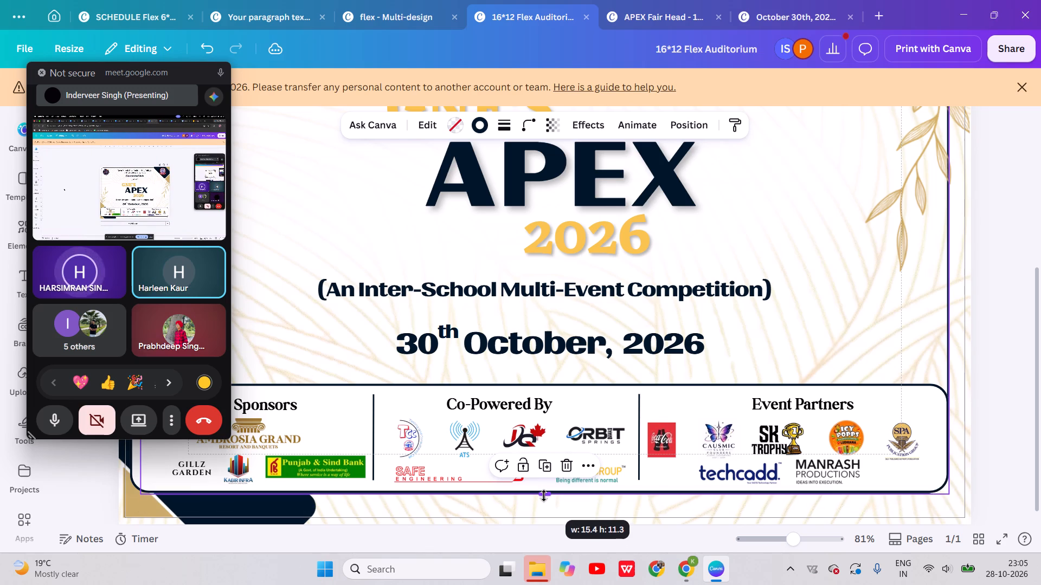
{"action": "left_click_drag", "start_coordinate": [544, 496], "coordinate": [544, 495]}
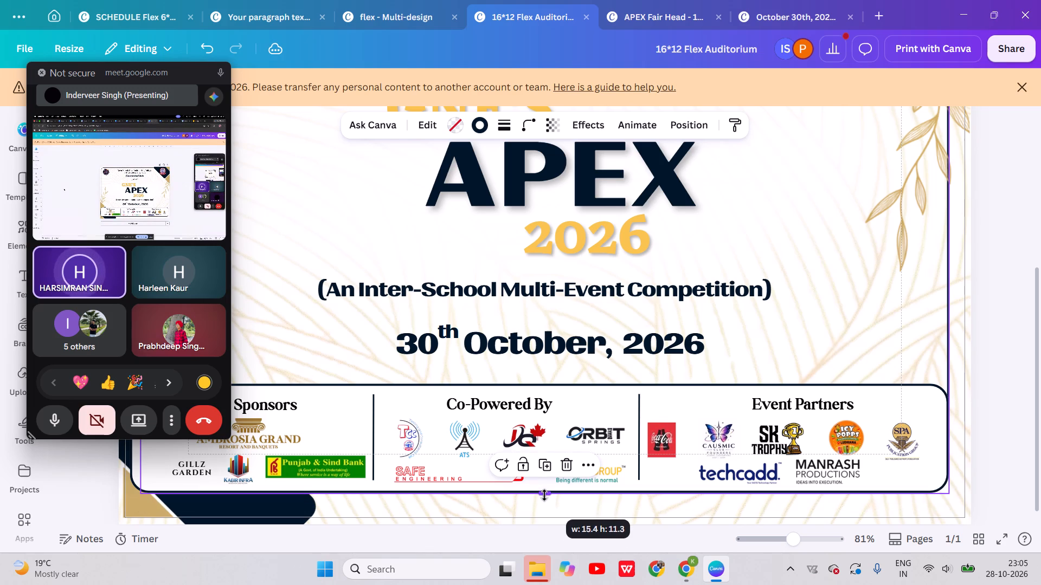
{"action": "left_click_drag", "start_coordinate": [544, 495], "coordinate": [544, 495]}
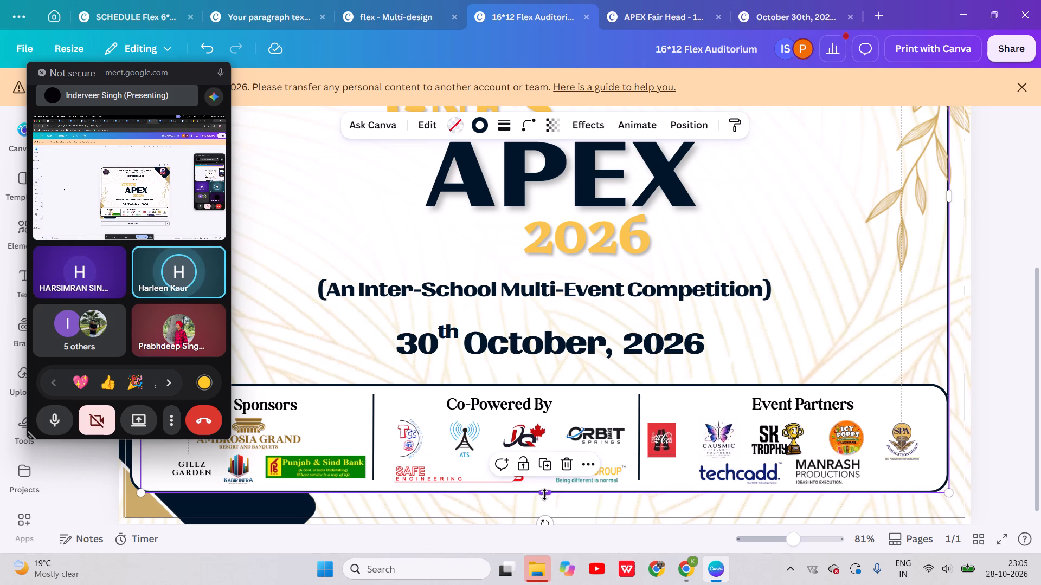
Nudge the grouped sponsor strip further up so its bottom edge sits just above the border frame's bottom line.
{"action": "left_click", "coordinate": [673, 412]}
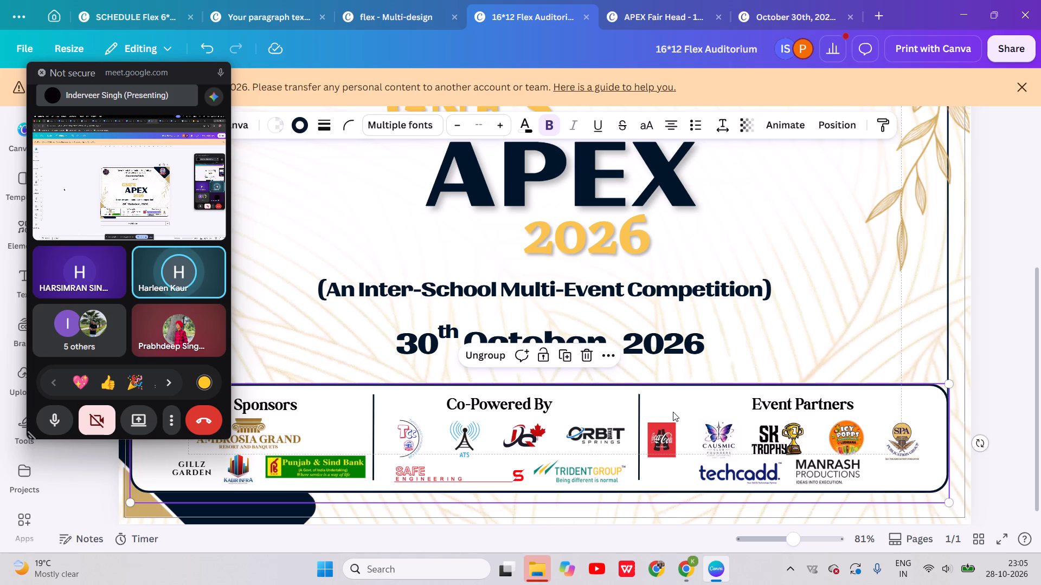
{"action": "key", "text": "Up"}
{"action": "key", "text": "Up"}
{"action": "key", "text": "Up"}
{"action": "key", "text": "Down"}
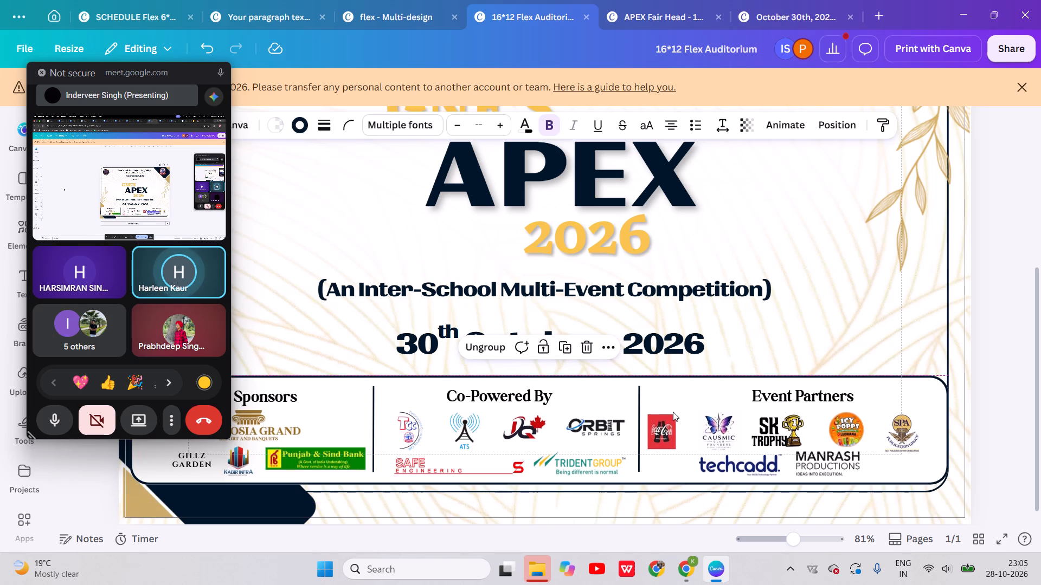
{"action": "key", "text": "Up"}
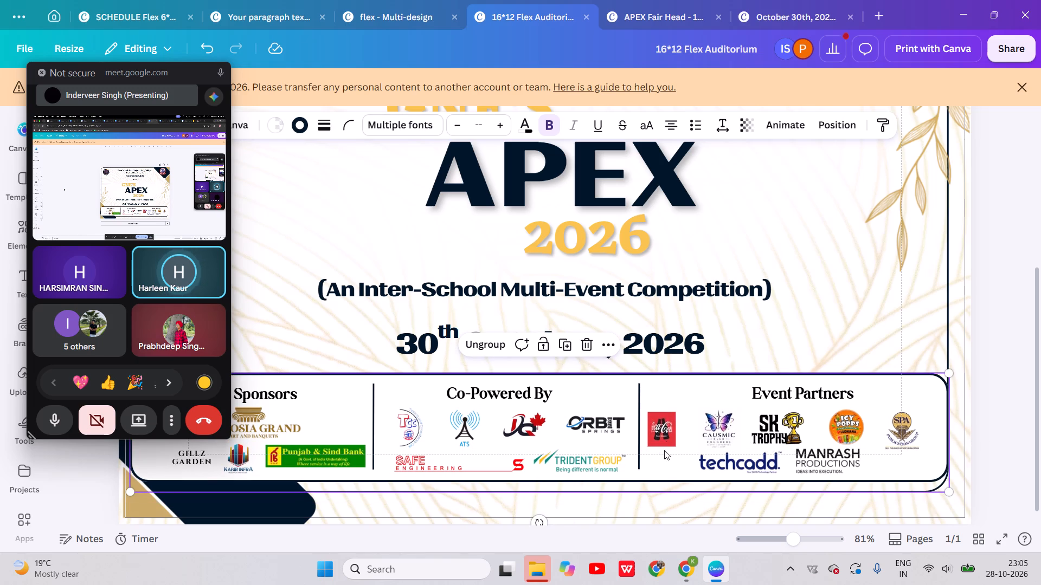
Crop the empty area below the Trident Group logo so its image frame ends within the sponsor strip.
{"action": "left_click", "coordinate": [612, 491]}
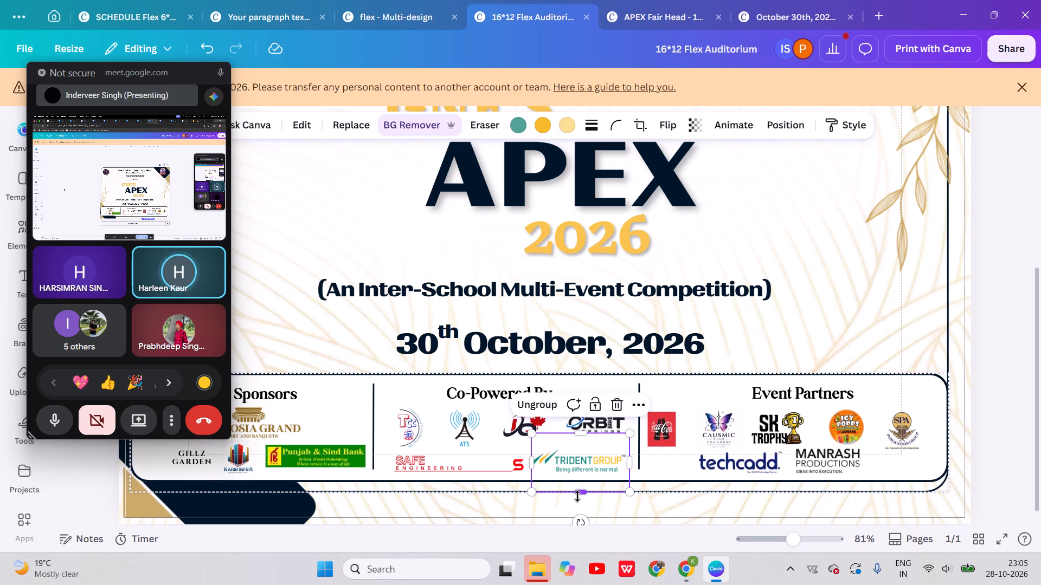
{"action": "left_click", "coordinate": [497, 493]}
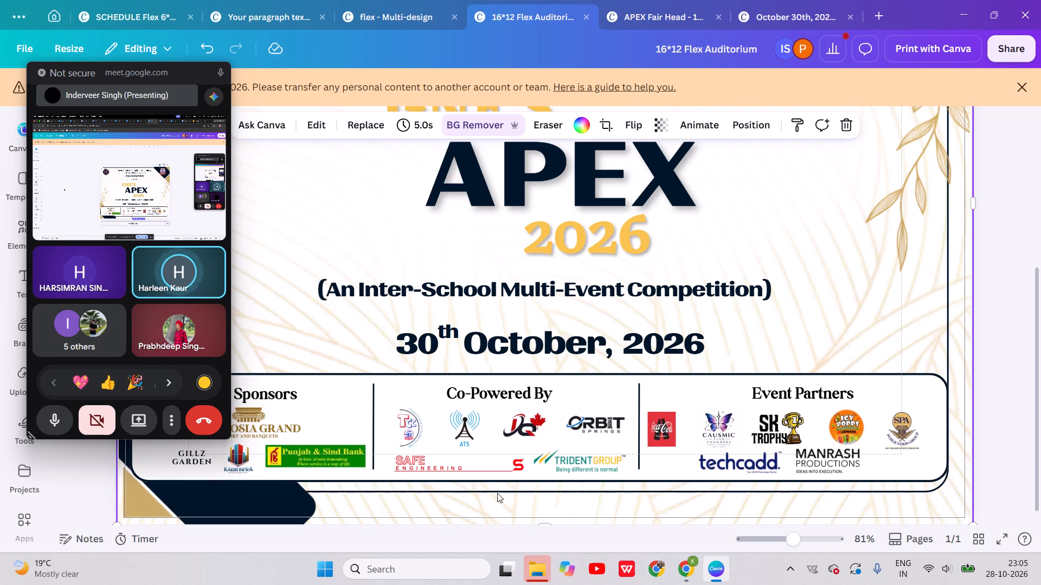
{"action": "left_click", "coordinate": [520, 491]}
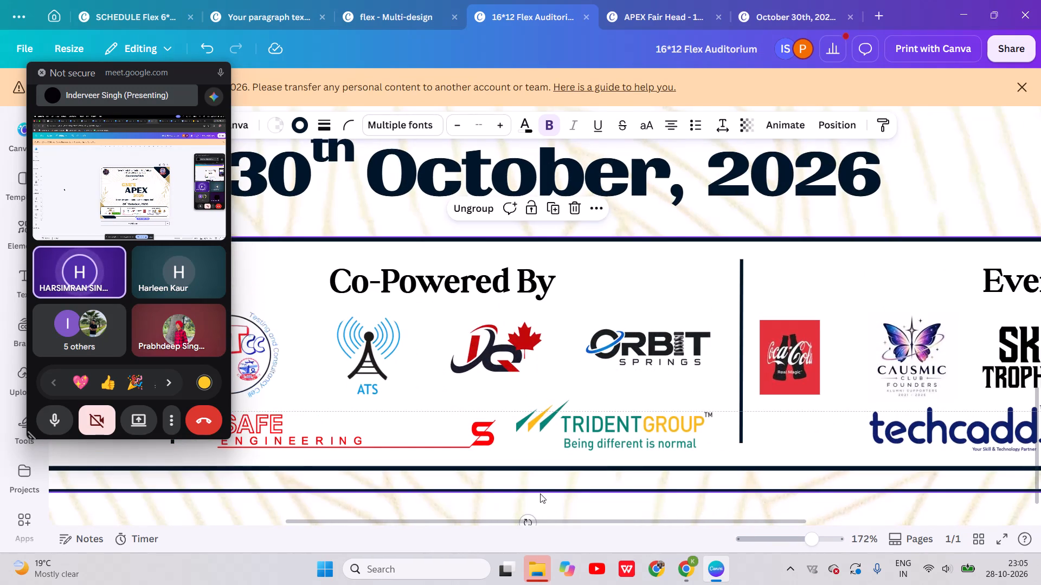
{"action": "left_click", "coordinate": [542, 491]}
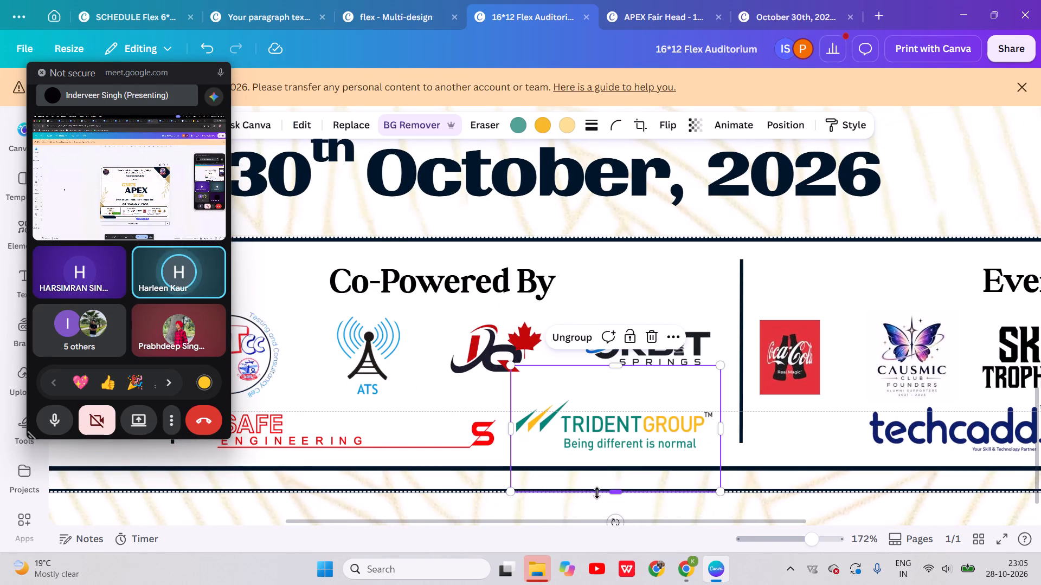
{"action": "left_click_drag", "start_coordinate": [613, 494], "coordinate": [612, 480]}
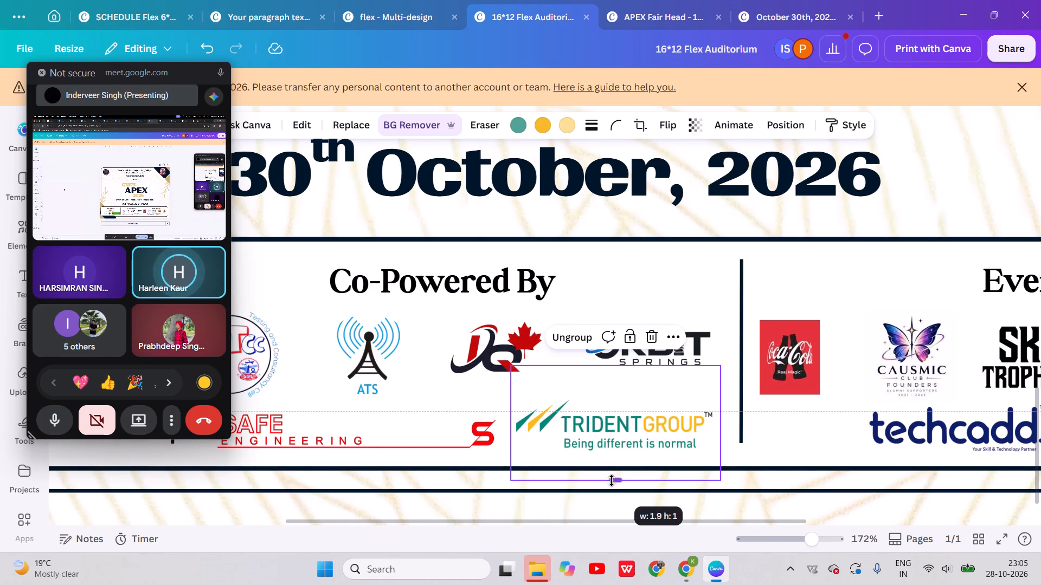
{"action": "left_click_drag", "start_coordinate": [612, 480], "coordinate": [608, 463]}
Shorten the navy border frame from its bottom edge to meet the sponsor strip's bottom line.
{"action": "left_click", "coordinate": [568, 489]}
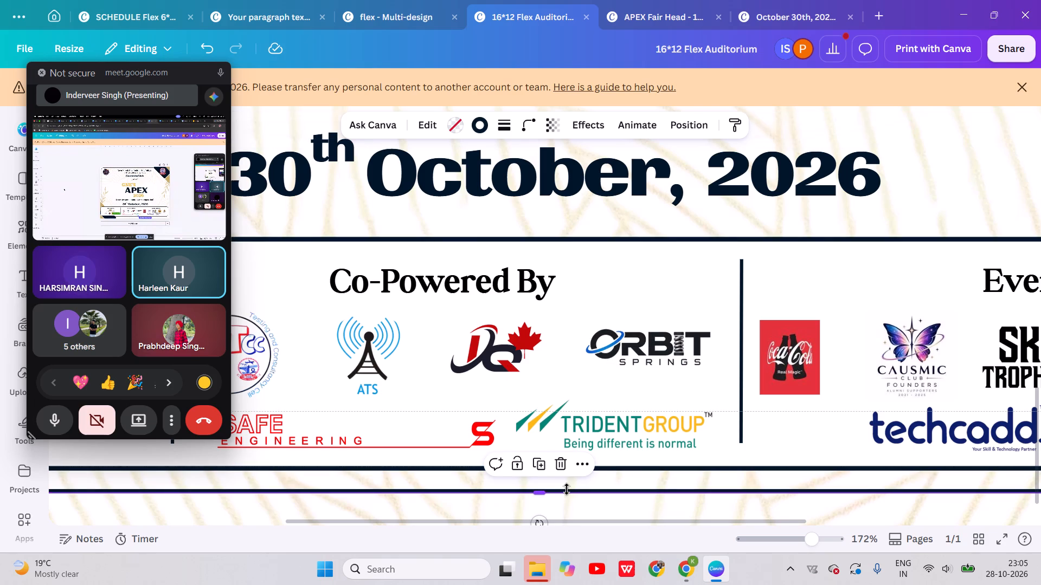
{"action": "left_click_drag", "start_coordinate": [540, 496], "coordinate": [540, 477]}
{"action": "left_click", "coordinate": [665, 503]}
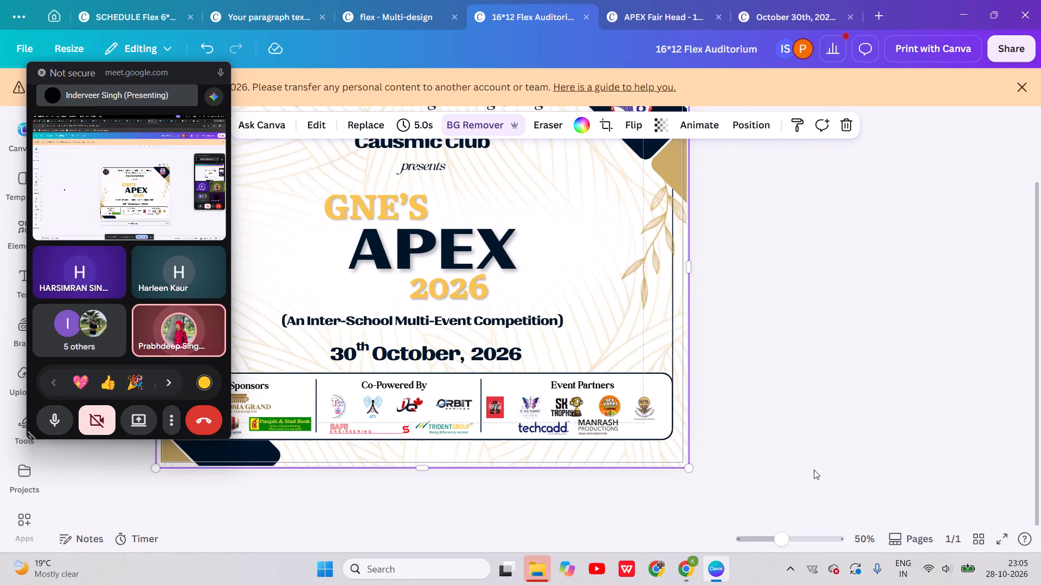
Nudge the grouped GNE'S APEX 2026 title and its competition subtitle slightly upward.
{"action": "scroll", "coordinate": [740, 457], "scroll_direction": "right", "scroll_amount": 1}
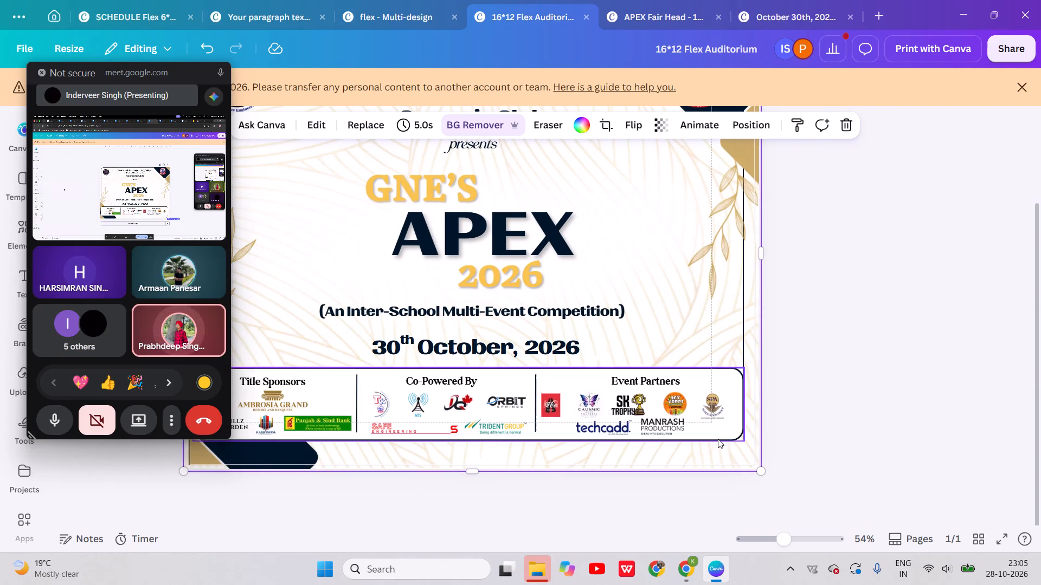
{"action": "scroll", "coordinate": [812, 450], "scroll_direction": "right", "scroll_amount": 1}
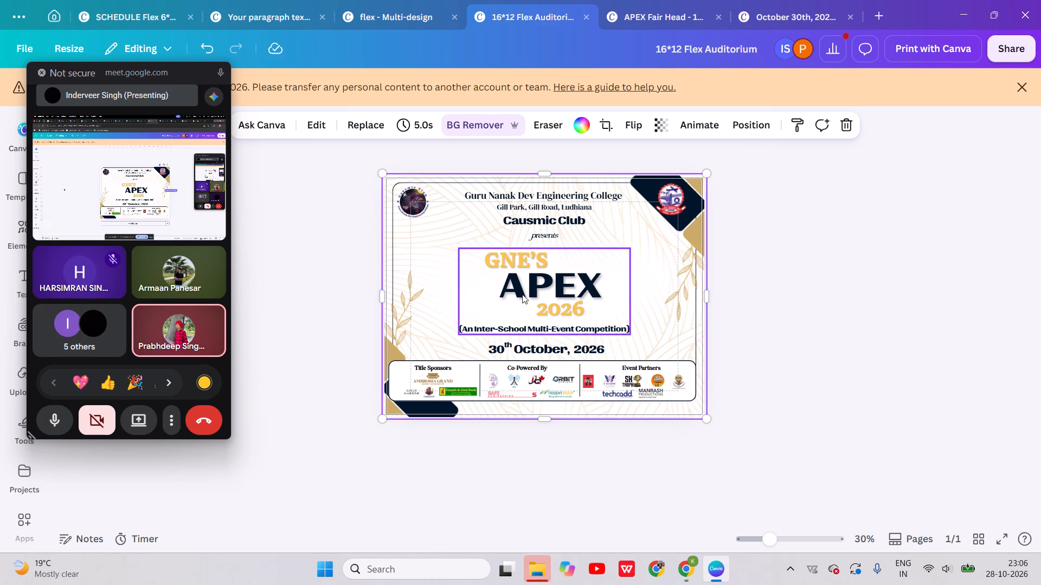
{"action": "left_click", "coordinate": [522, 294]}
{"action": "key", "text": "Up"}
{"action": "key", "text": "Up"}
{"action": "key", "text": "Up"}
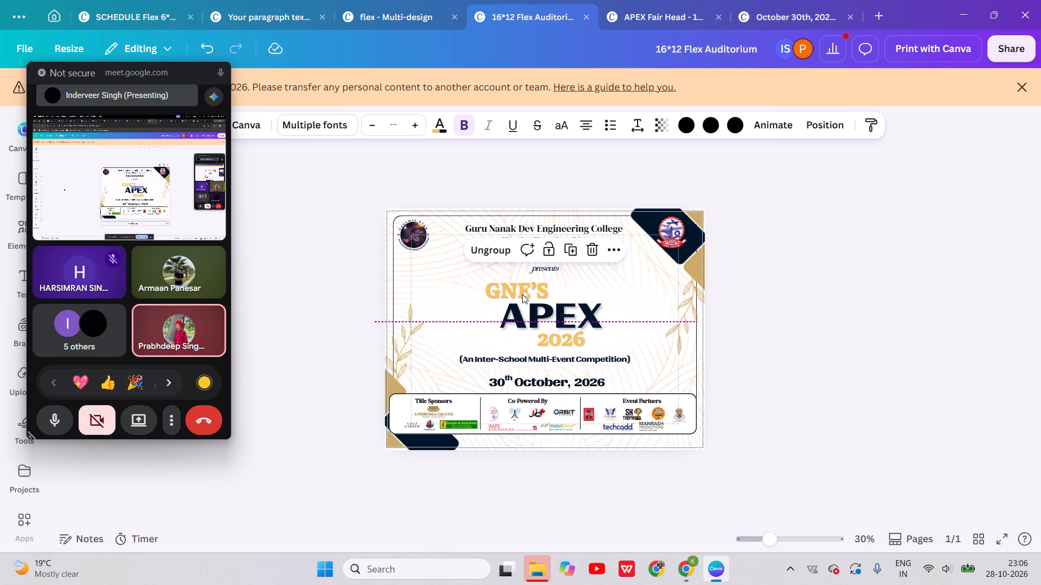
{"action": "key", "text": "Down"}
{"action": "key", "text": "Down"}
{"action": "key", "text": "Up"}
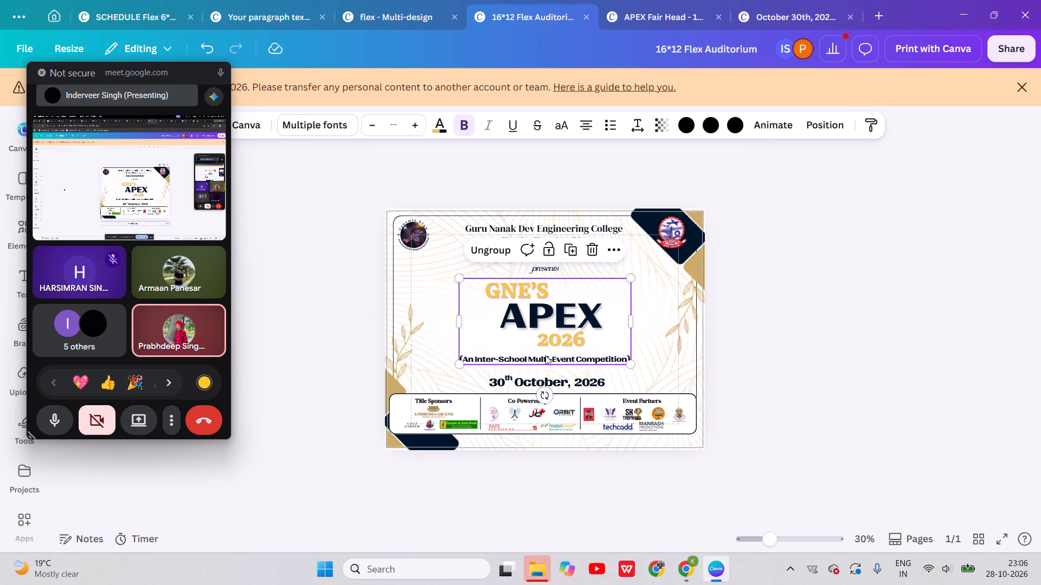
Nudge the 30th October, 2026 date text upward to about 0.25 below the title group, matching the gap above the group.
{"action": "left_click", "coordinate": [557, 377]}
{"action": "key", "text": "Up"}
{"action": "key", "text": "Up"}
{"action": "key", "text": "Up"}
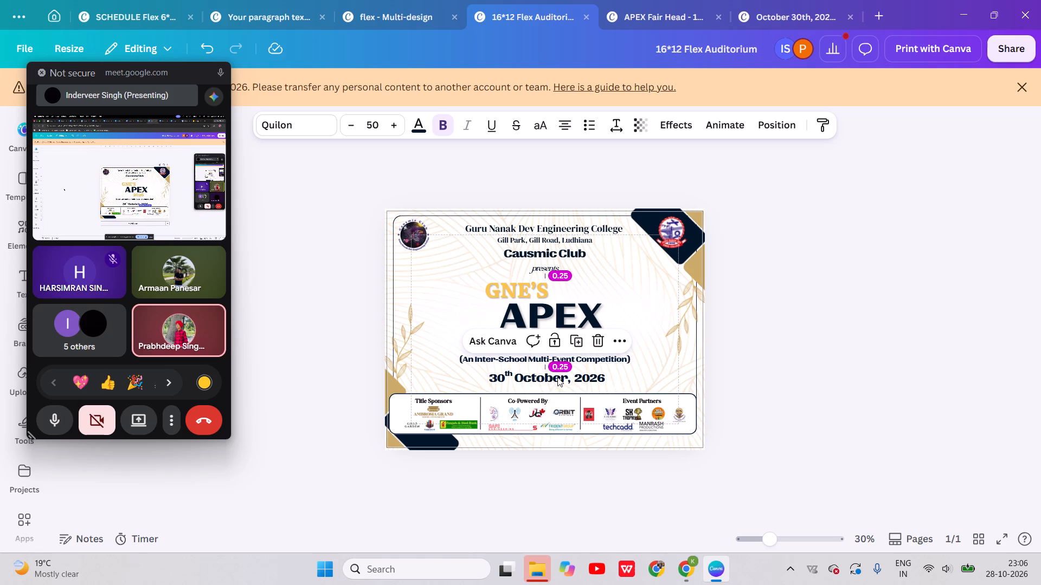
{"action": "key", "text": "Up"}
{"action": "key", "text": "Down"}
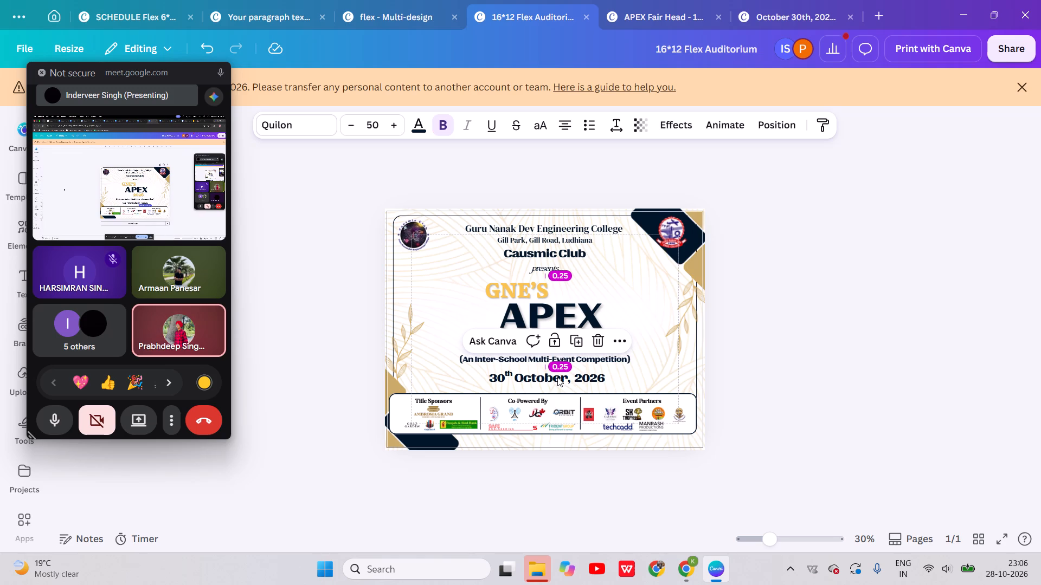
{"action": "left_click", "coordinate": [789, 388]}
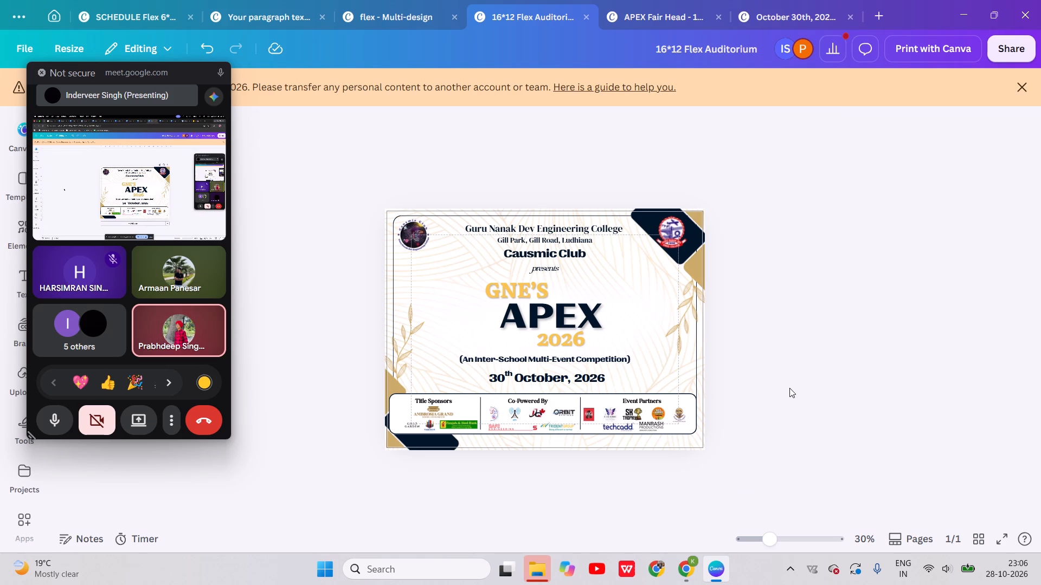
Nudge the grouped sponsor strip upward, closer to the date text.
{"action": "scroll", "coordinate": [789, 388], "scroll_direction": "down", "scroll_amount": 1}
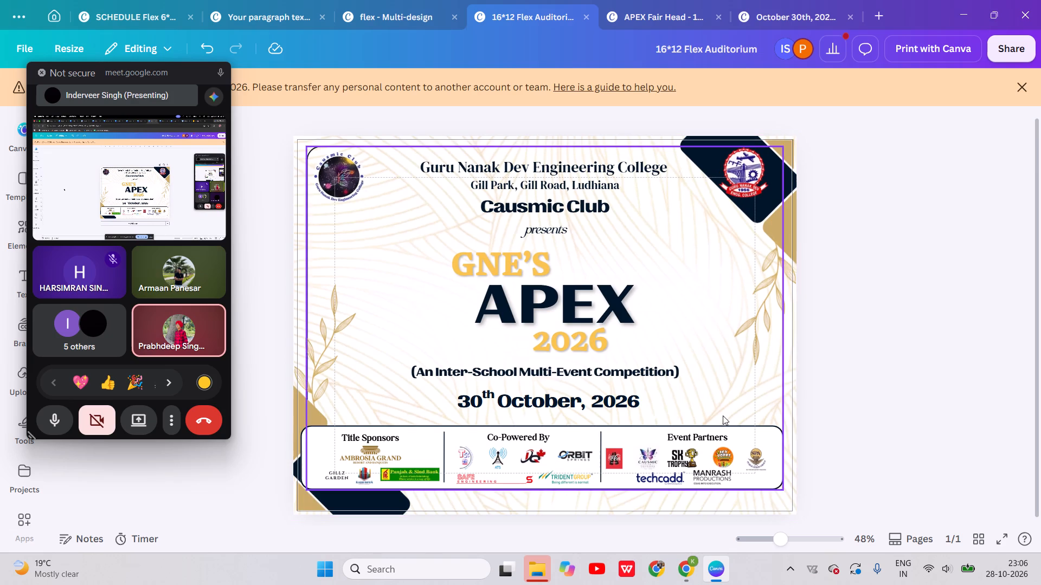
{"action": "left_click", "coordinate": [664, 465]}
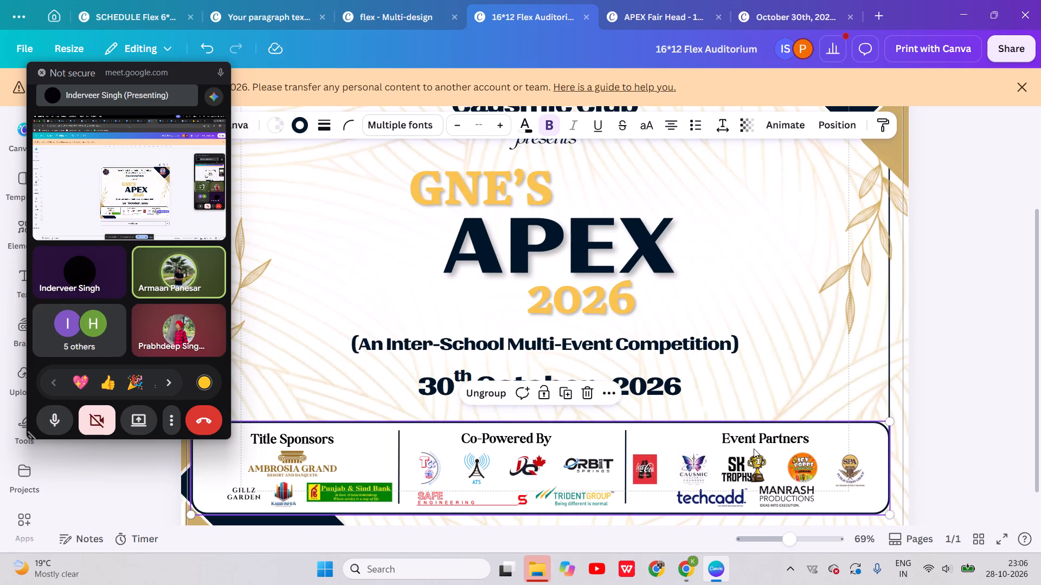
{"action": "key", "text": "Up"}
{"action": "key", "text": "Up"}
{"action": "key", "text": "Up"}
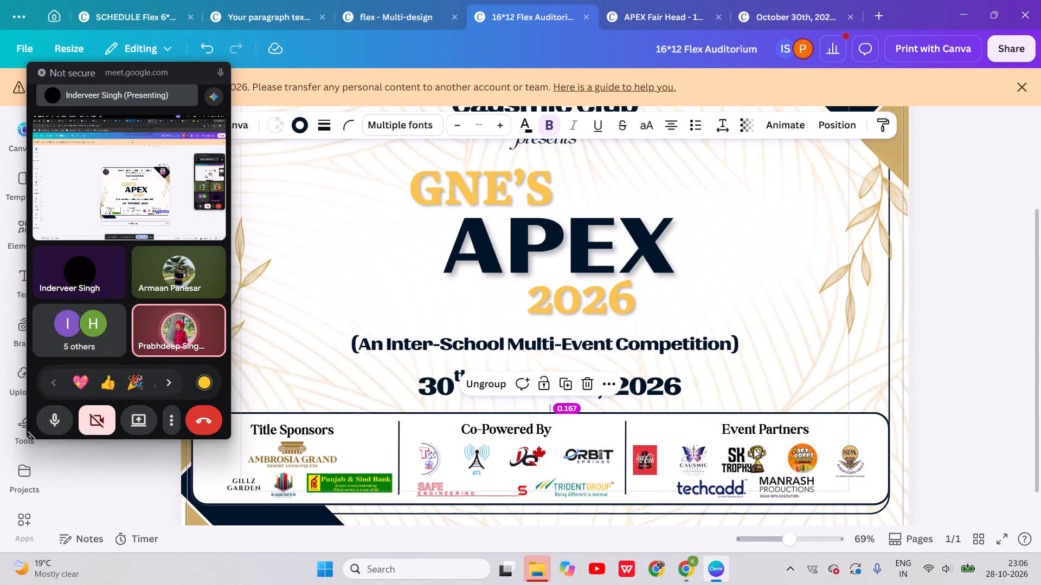
{"action": "key", "text": "Up"}
{"action": "key", "text": "Down"}
{"action": "key", "text": "Up"}
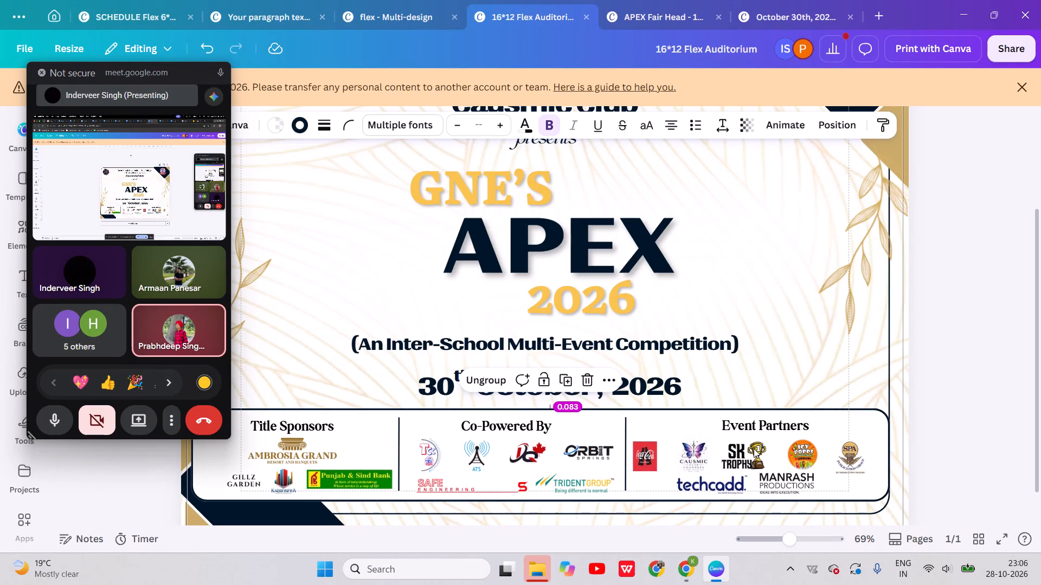
Shorten the navy border frame from its bottom edge to line up with the raised sponsor strip's bottom line.
{"action": "left_click", "coordinate": [646, 511]}
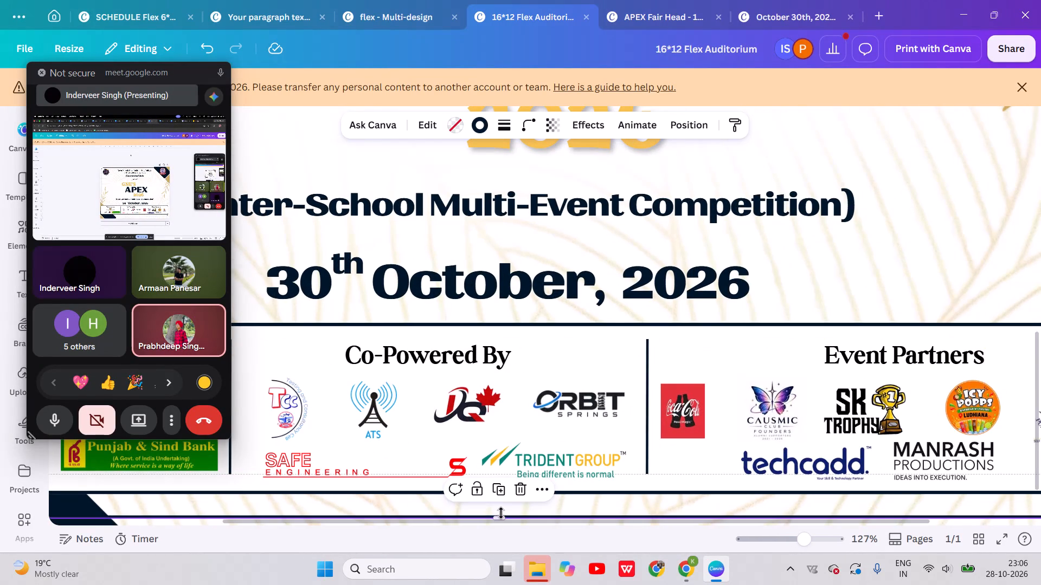
{"action": "left_click_drag", "start_coordinate": [501, 513], "coordinate": [502, 489]}
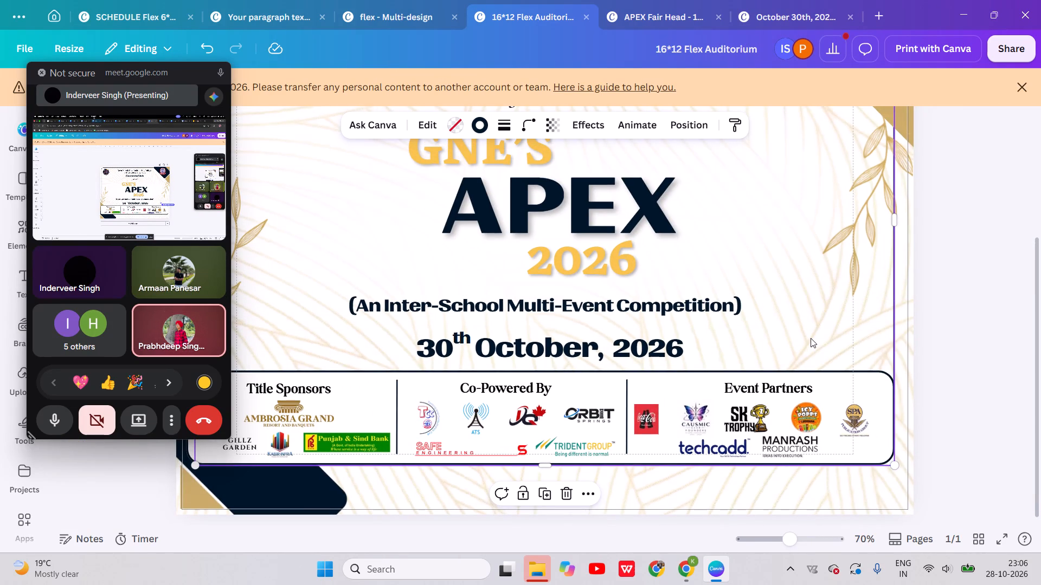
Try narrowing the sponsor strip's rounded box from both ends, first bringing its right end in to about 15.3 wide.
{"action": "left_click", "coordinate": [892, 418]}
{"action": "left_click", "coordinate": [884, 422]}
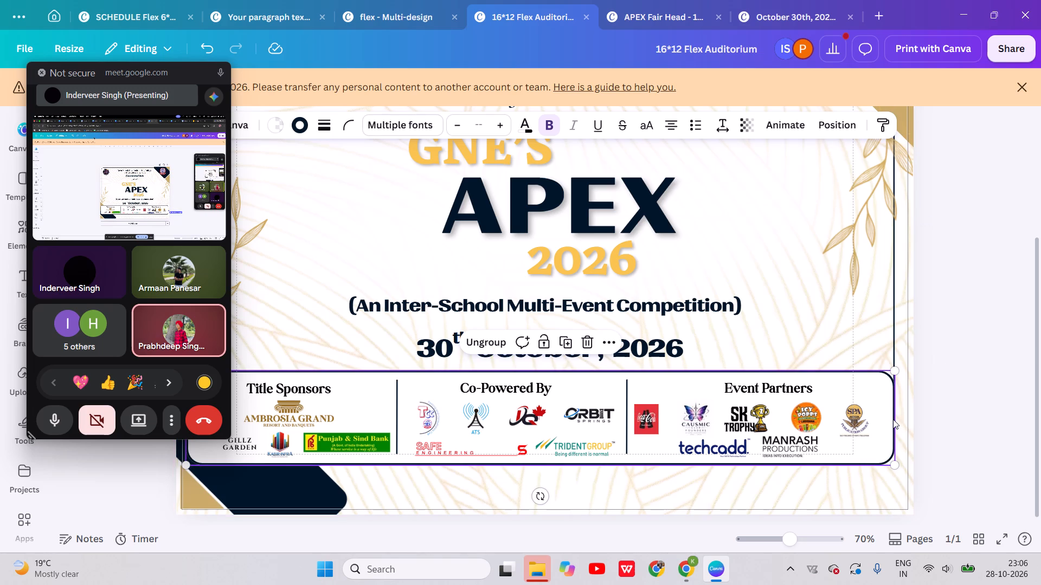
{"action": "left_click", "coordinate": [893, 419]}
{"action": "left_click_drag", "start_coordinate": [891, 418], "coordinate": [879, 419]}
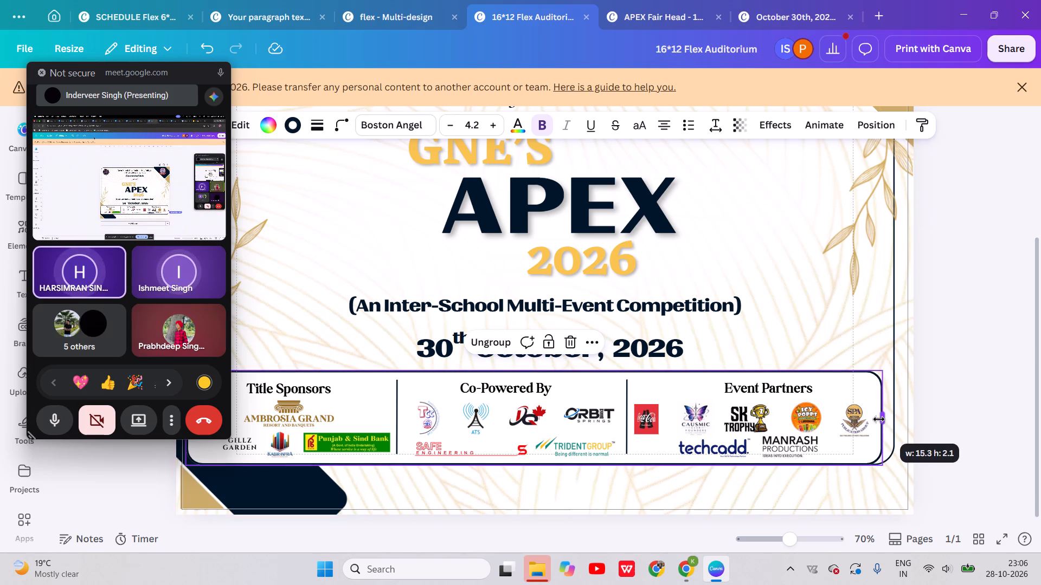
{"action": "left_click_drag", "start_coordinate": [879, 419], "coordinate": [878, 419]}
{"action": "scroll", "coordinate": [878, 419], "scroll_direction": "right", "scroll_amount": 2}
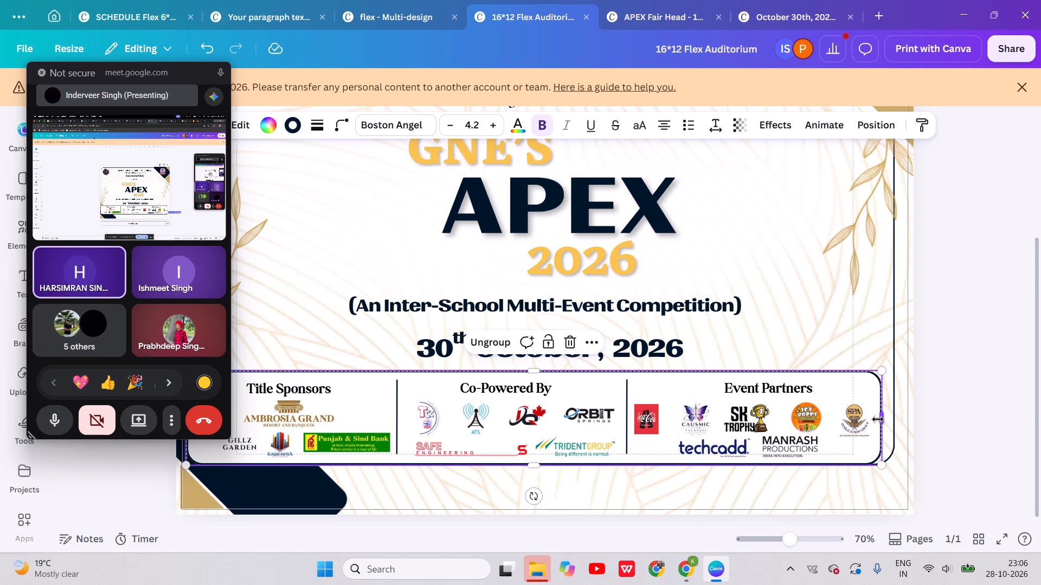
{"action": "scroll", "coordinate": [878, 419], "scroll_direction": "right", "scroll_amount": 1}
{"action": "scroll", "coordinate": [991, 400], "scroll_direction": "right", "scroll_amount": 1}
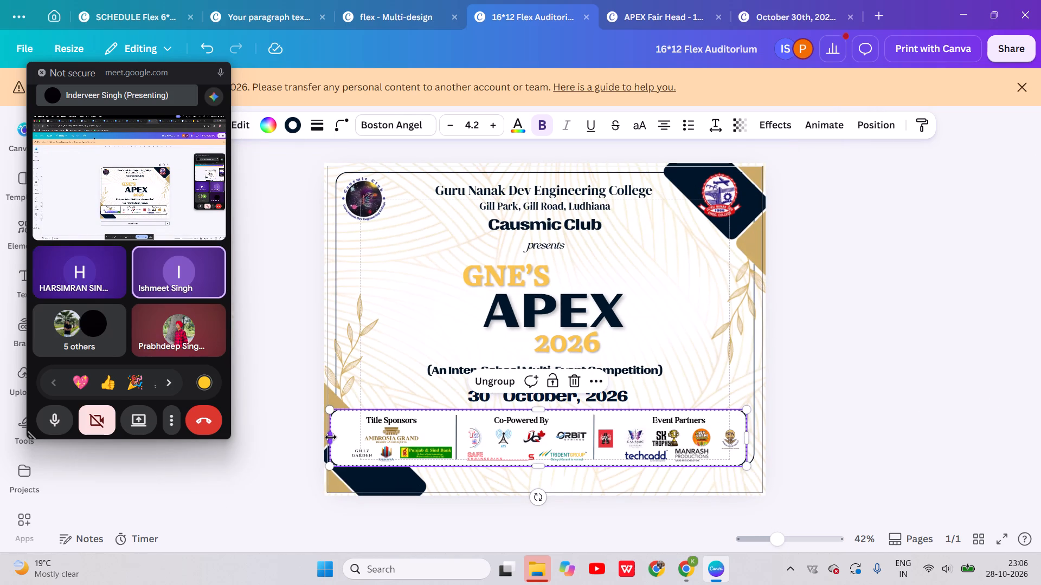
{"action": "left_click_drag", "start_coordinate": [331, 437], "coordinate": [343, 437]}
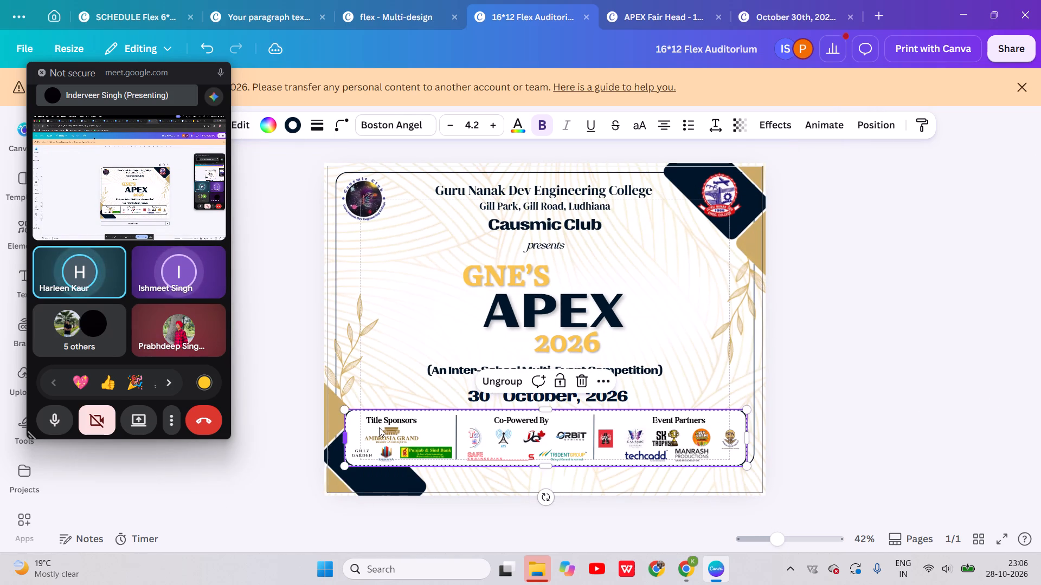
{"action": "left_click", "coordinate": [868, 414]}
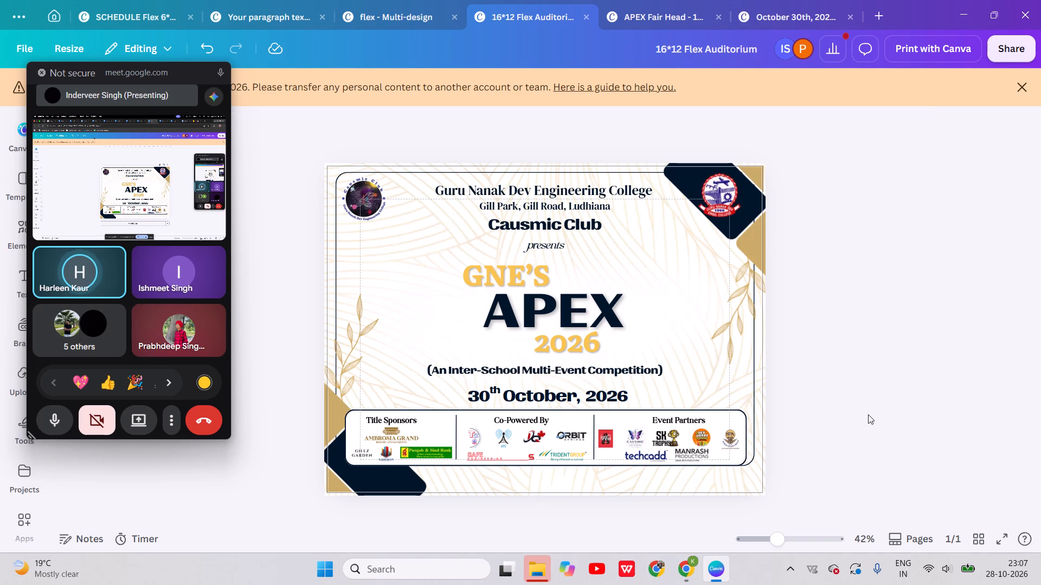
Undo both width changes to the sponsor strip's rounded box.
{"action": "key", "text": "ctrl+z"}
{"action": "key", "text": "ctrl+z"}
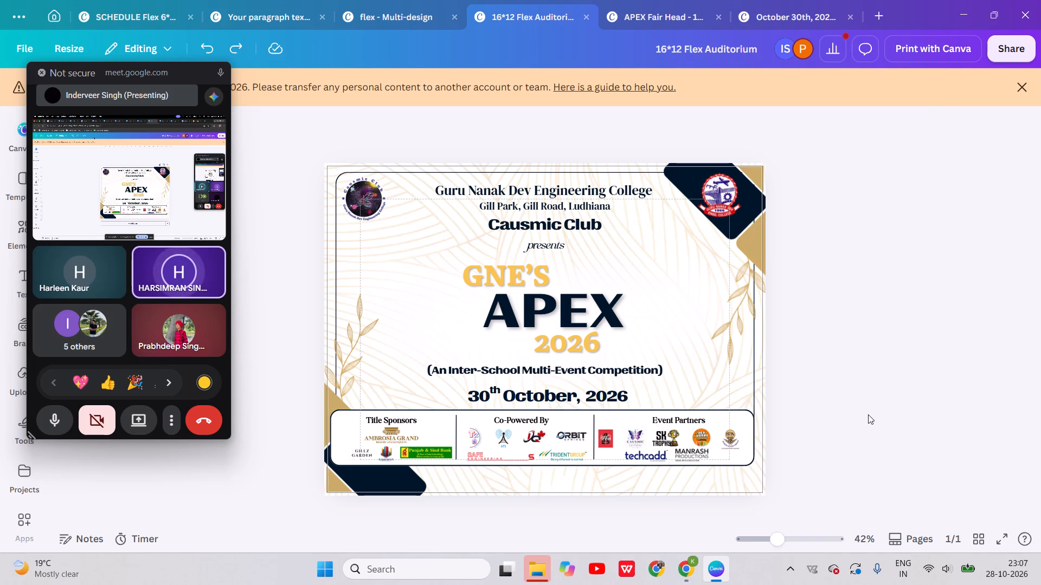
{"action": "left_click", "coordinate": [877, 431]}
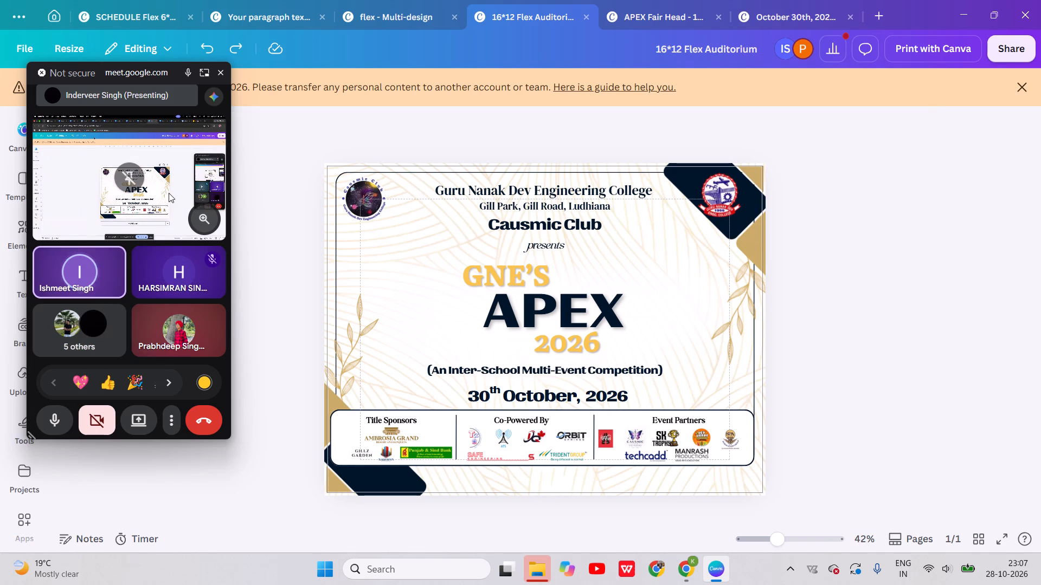
Select the "presents" text below Causmic Club.
{"action": "left_click", "coordinate": [537, 246]}
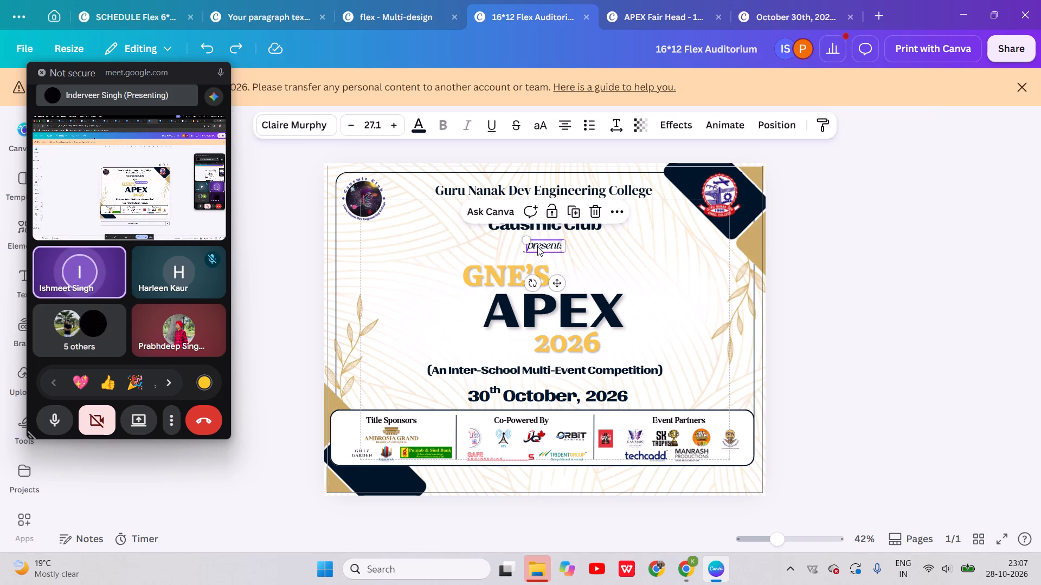
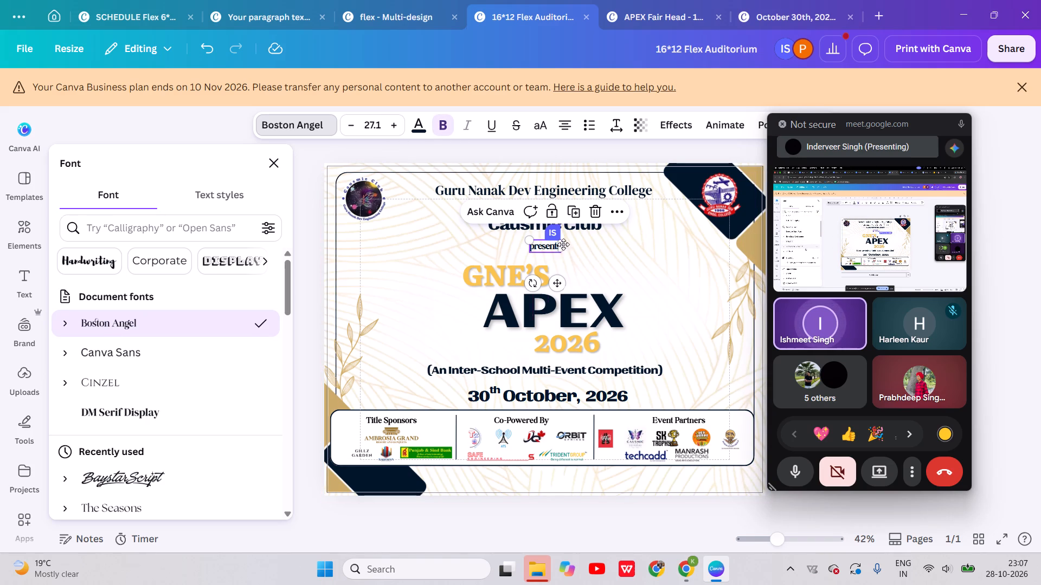
Widen the "presents" text box and increase its font size to 33.1.
{"action": "left_click_drag", "start_coordinate": [563, 244], "coordinate": [568, 244]}
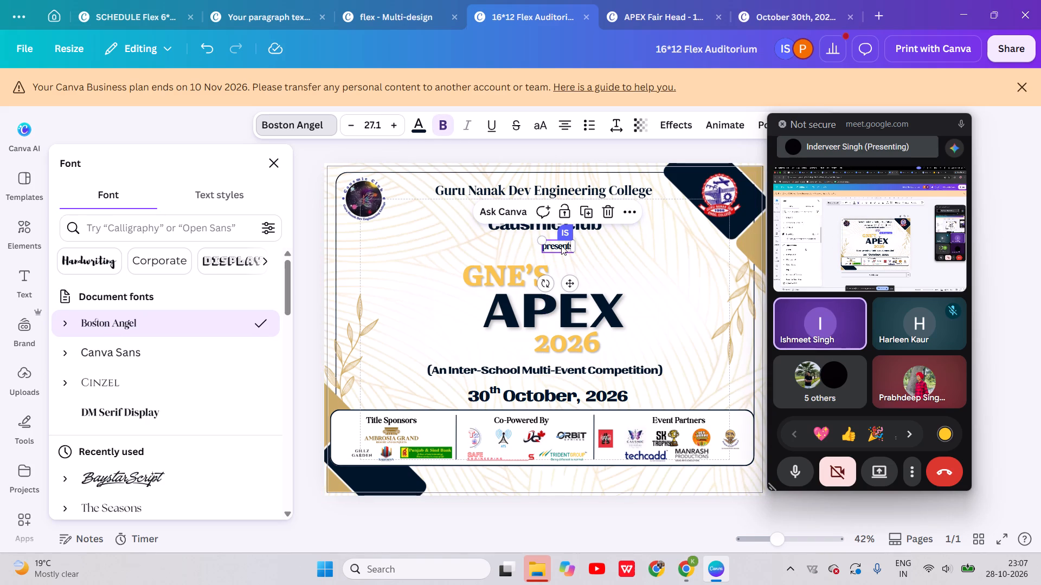
{"action": "key", "text": "ctrl+z"}
{"action": "left_click_drag", "start_coordinate": [563, 245], "coordinate": [601, 246]}
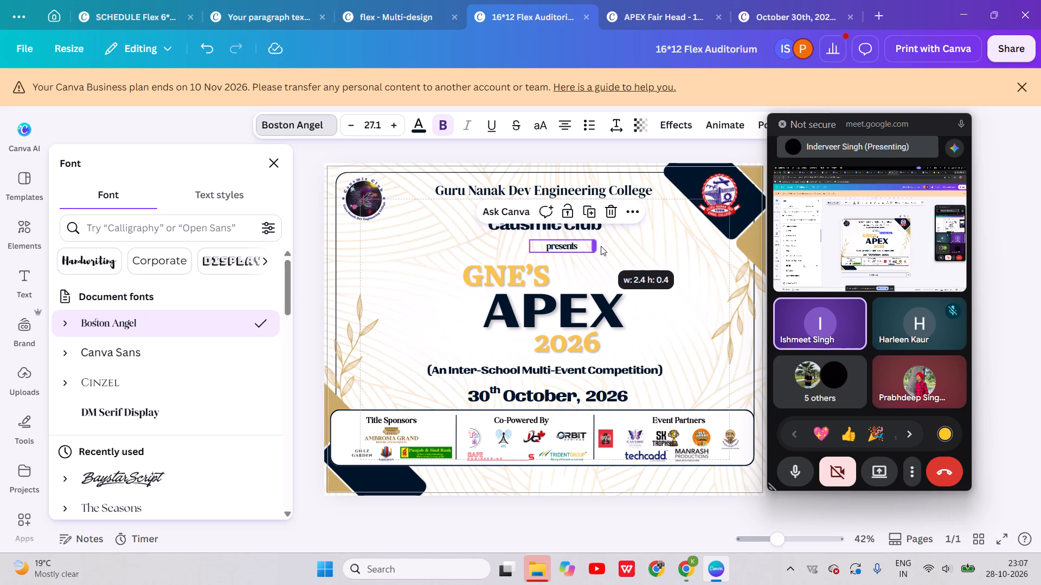
{"action": "left_click_drag", "start_coordinate": [601, 246], "coordinate": [606, 246]}
{"action": "triple_click", "coordinate": [393, 121]}
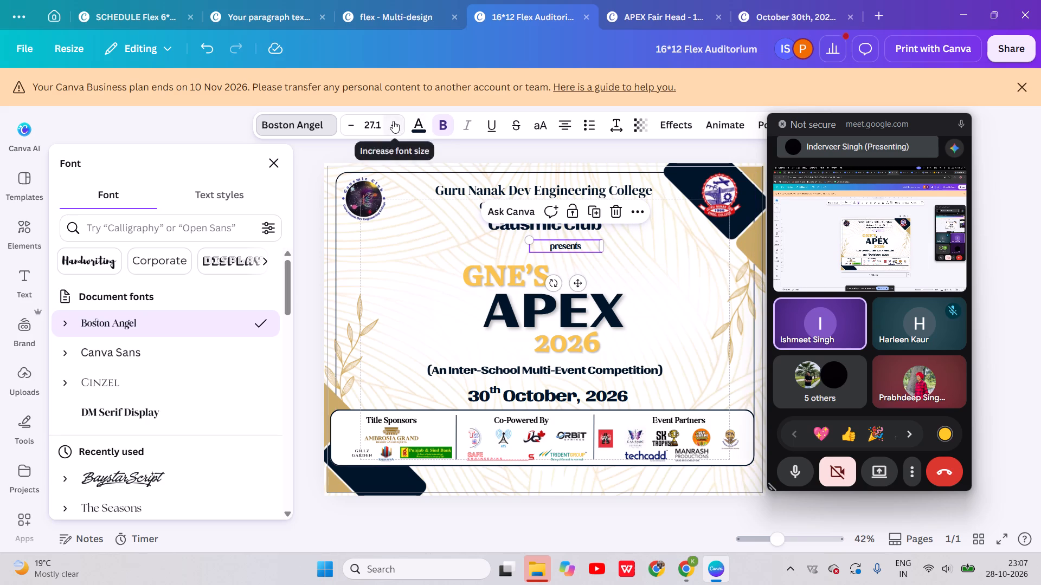
{"action": "triple_click", "coordinate": [393, 121]}
Nudge "presents" up and sideways so it sits centred close below the Causmic Club line.
{"action": "key", "text": "Up"}
{"action": "key", "text": "Up"}
{"action": "key", "text": "Up"}
{"action": "key", "text": "Up"}
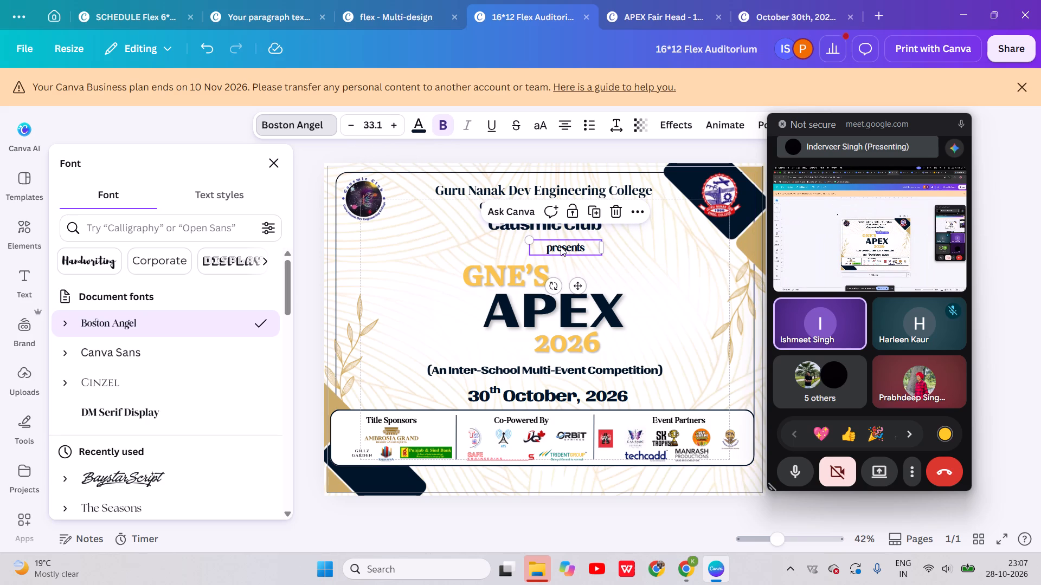
{"action": "key", "text": "Left"}
{"action": "key", "text": "Left"}
{"action": "key", "text": "Left"}
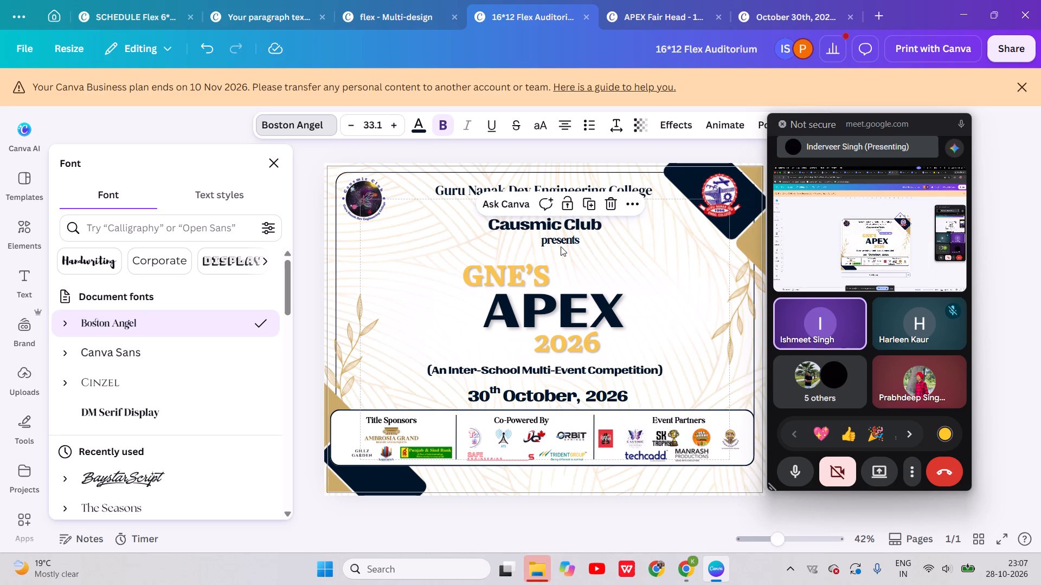
{"action": "key", "text": "Left"}
{"action": "key", "text": "Left"}
{"action": "key", "text": "Left"}
{"action": "key", "text": "Left"}
{"action": "key", "text": "Left"}
{"action": "key", "text": "Left"}
{"action": "key", "text": "Left"}
{"action": "key", "text": "Left"}
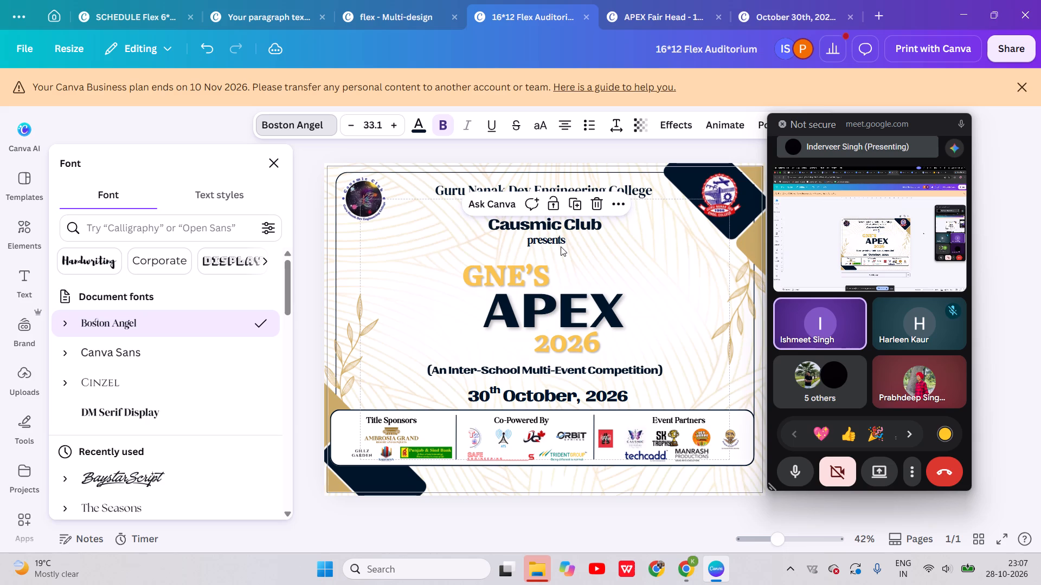
{"action": "key", "text": "Right"}
{"action": "key", "text": "Down"}
{"action": "key", "text": "Down"}
{"action": "key", "text": "Up"}
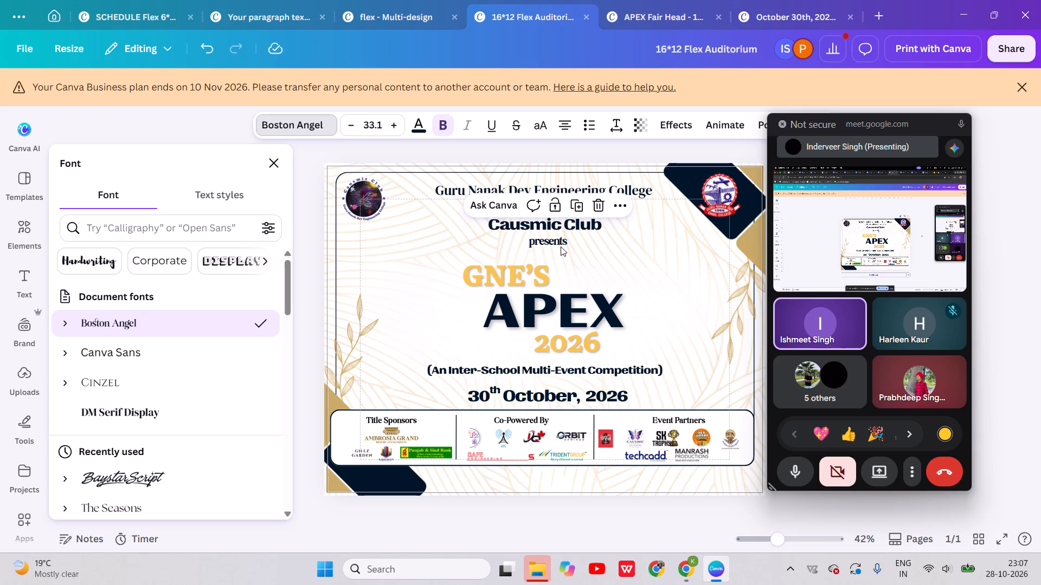
{"action": "left_click", "coordinate": [660, 262]}
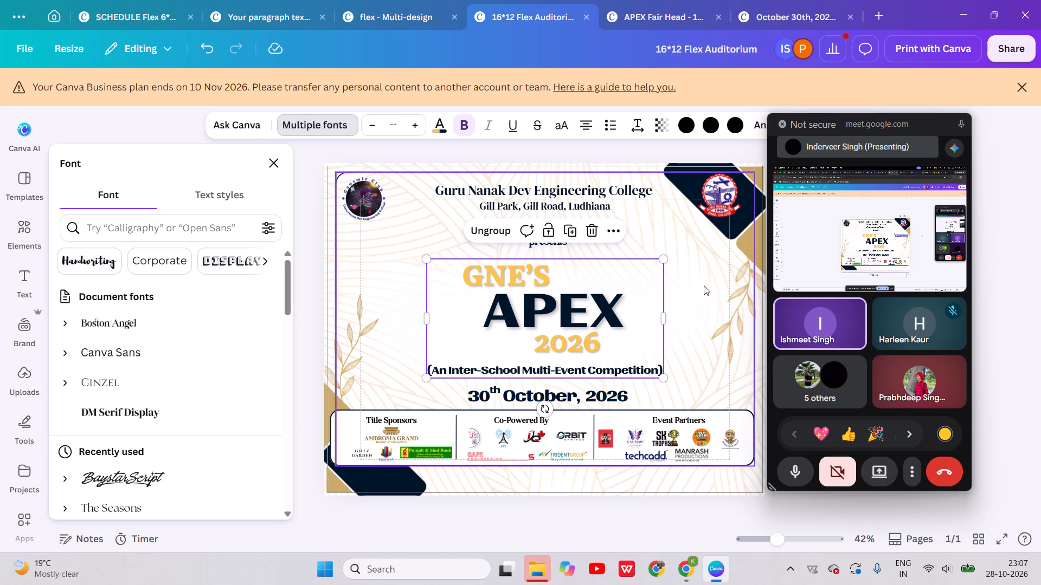
{"action": "left_click", "coordinate": [876, 520]}
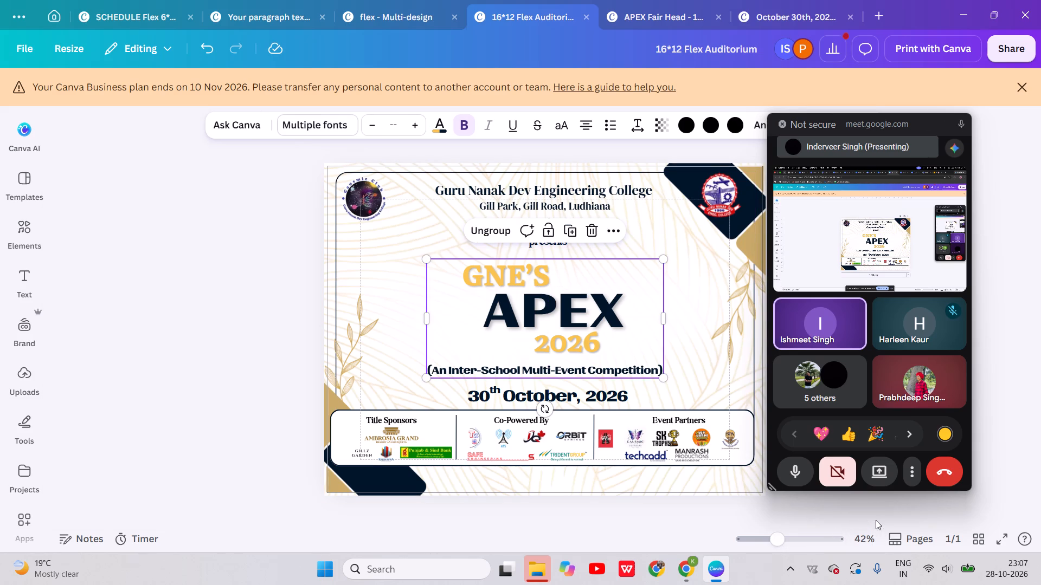
{"action": "left_click", "coordinate": [881, 517]}
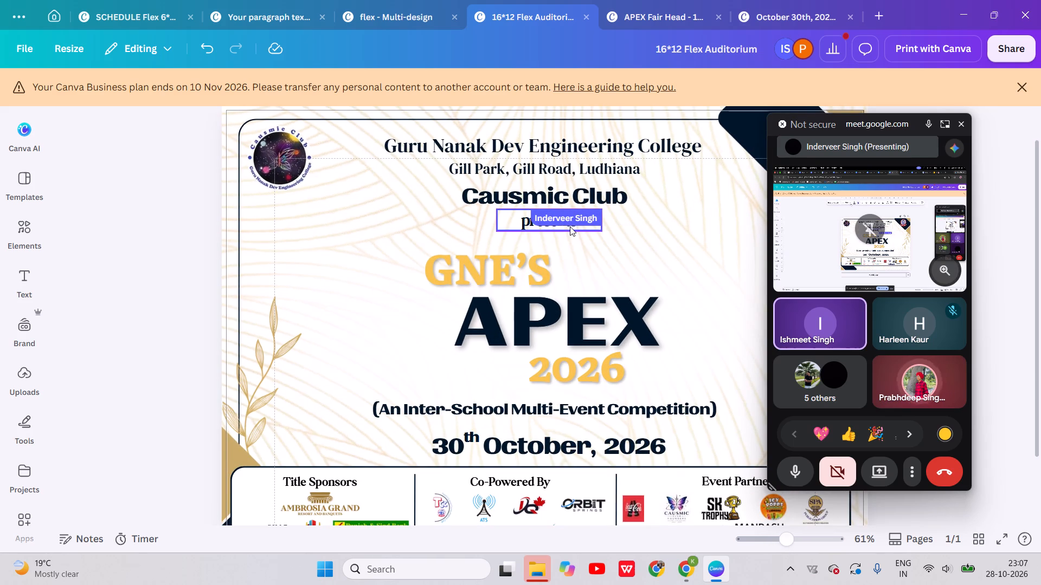
Increase the font size of "presents" to 38.1.
{"action": "left_click", "coordinate": [570, 226]}
{"action": "left_click_drag", "start_coordinate": [570, 226], "coordinate": [453, 111]}
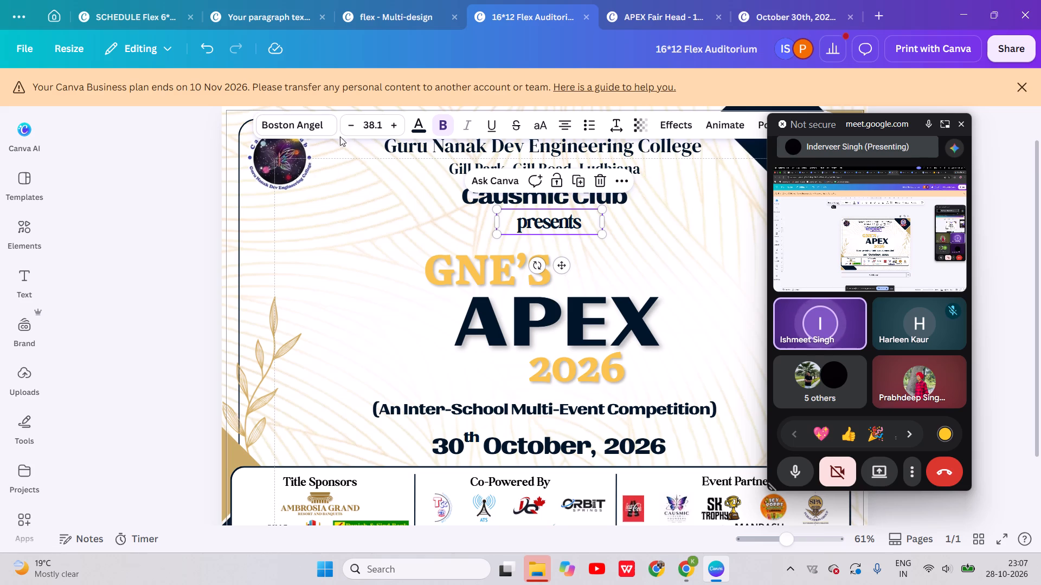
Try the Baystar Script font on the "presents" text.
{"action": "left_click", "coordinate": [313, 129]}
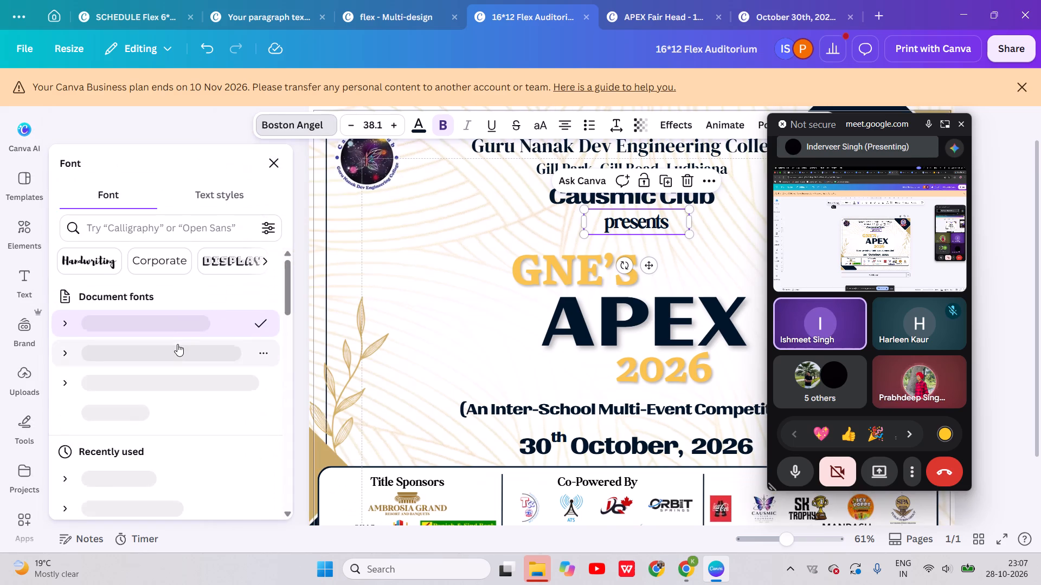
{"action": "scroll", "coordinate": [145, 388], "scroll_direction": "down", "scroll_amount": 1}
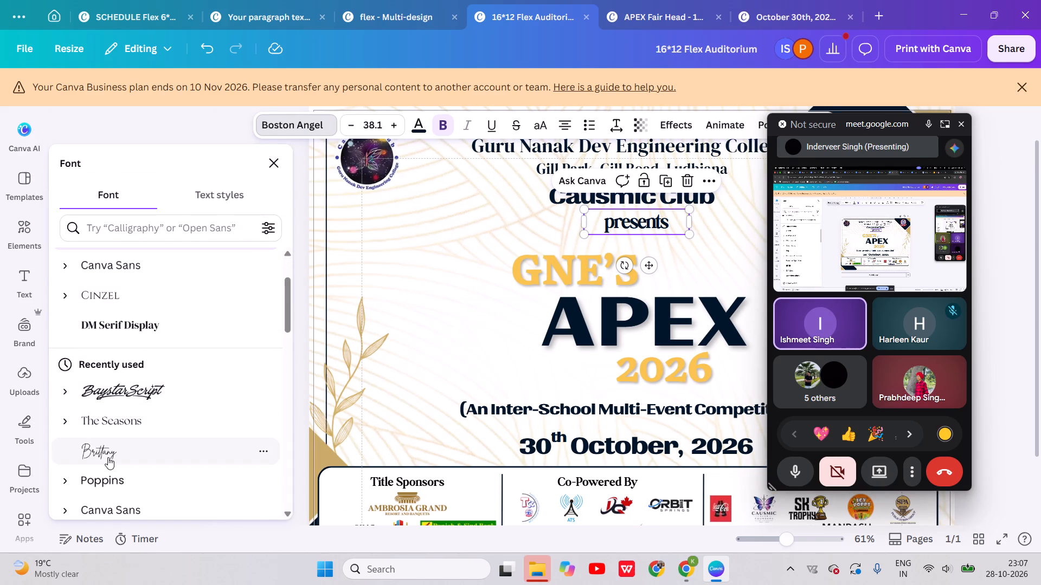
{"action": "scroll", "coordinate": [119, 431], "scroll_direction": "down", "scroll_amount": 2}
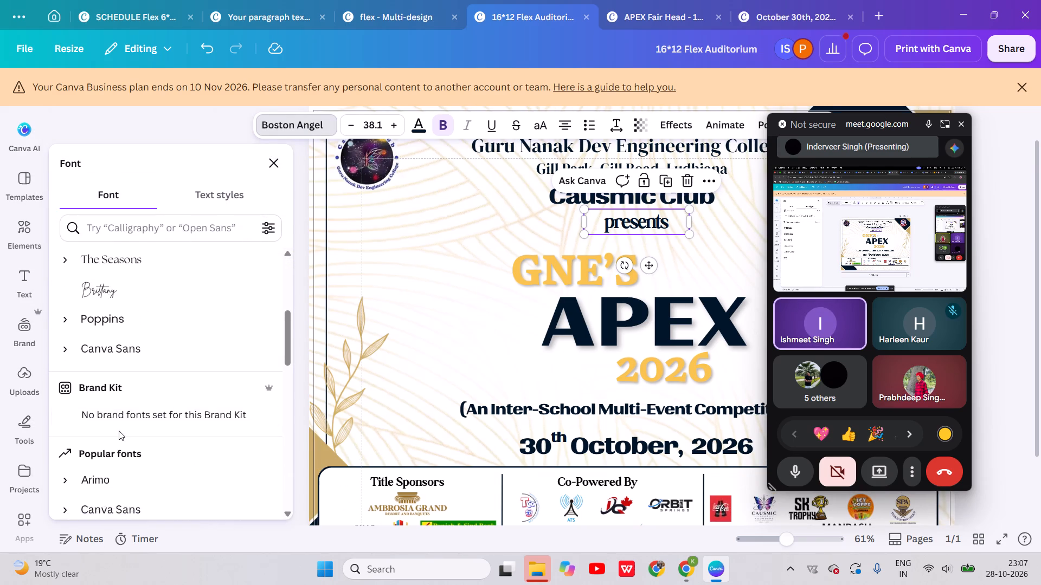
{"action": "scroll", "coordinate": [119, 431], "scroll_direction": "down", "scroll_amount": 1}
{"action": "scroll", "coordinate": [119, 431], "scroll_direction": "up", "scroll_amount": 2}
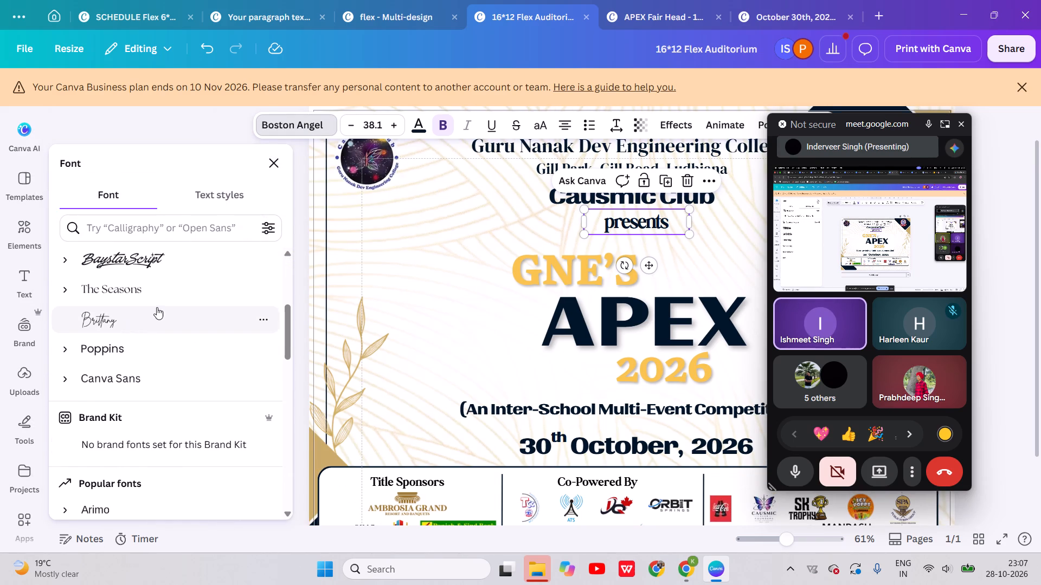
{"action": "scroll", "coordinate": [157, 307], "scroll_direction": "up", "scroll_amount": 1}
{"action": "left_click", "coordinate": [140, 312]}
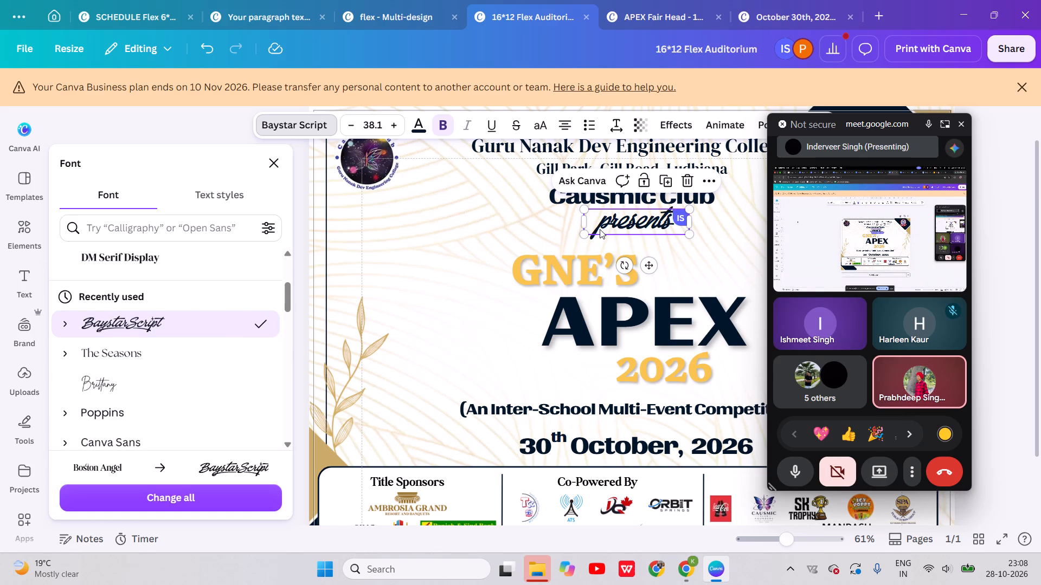
Move "presents" slightly down to leave more space below Causmic Club.
{"action": "left_click_drag", "start_coordinate": [635, 223], "coordinate": [635, 228]}
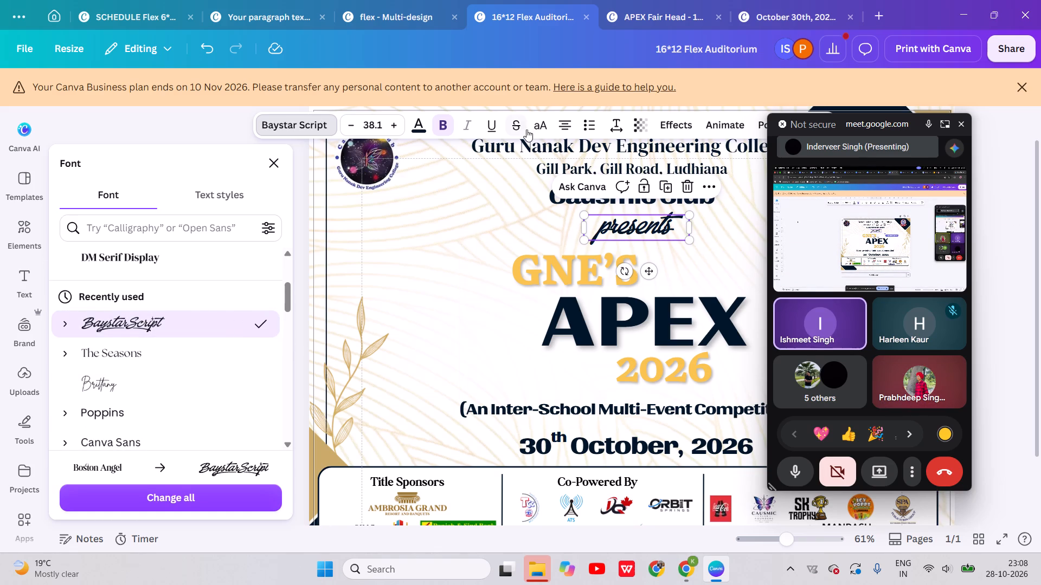
{"action": "left_click", "coordinate": [468, 220]}
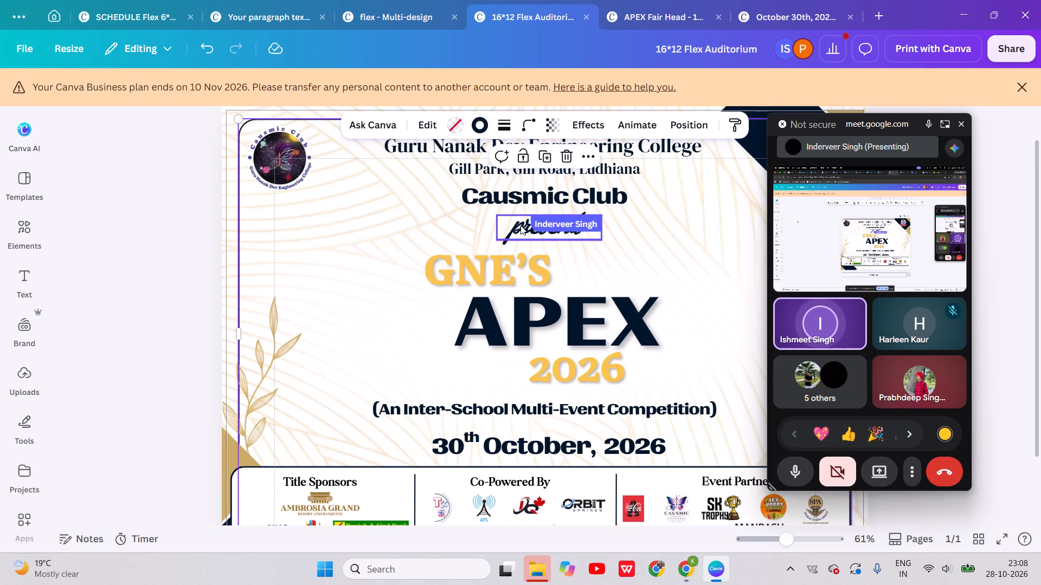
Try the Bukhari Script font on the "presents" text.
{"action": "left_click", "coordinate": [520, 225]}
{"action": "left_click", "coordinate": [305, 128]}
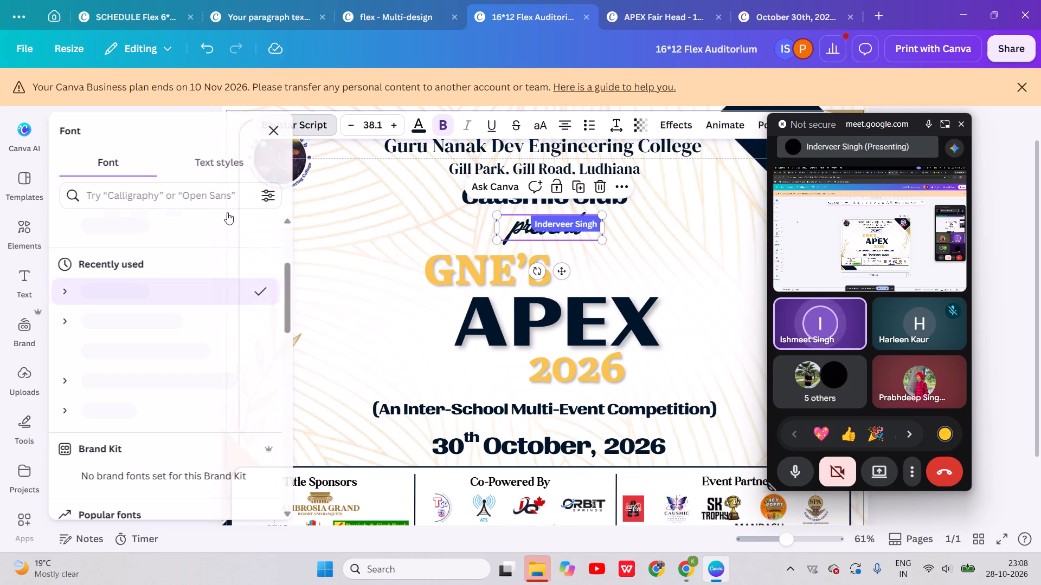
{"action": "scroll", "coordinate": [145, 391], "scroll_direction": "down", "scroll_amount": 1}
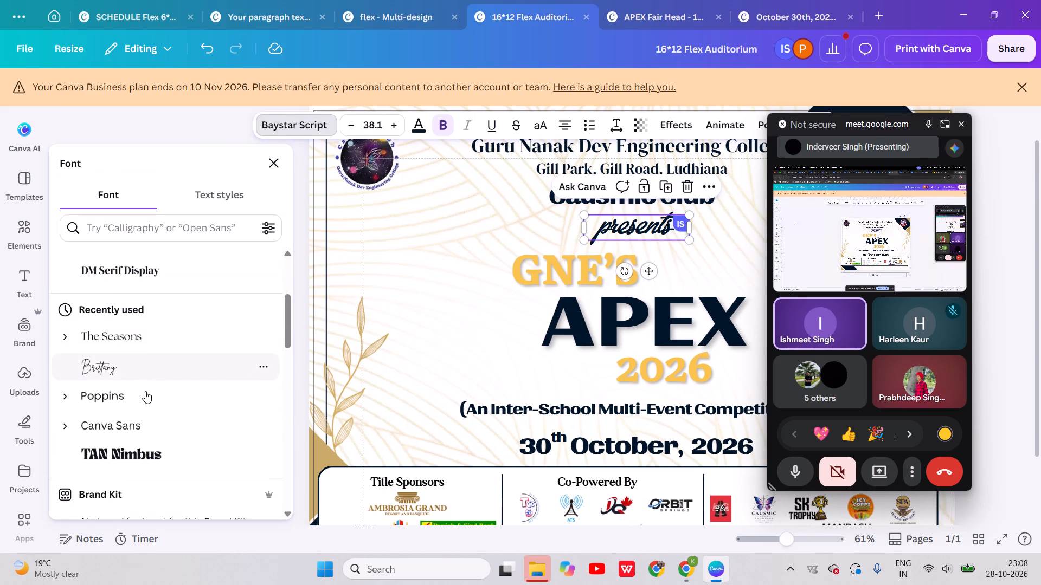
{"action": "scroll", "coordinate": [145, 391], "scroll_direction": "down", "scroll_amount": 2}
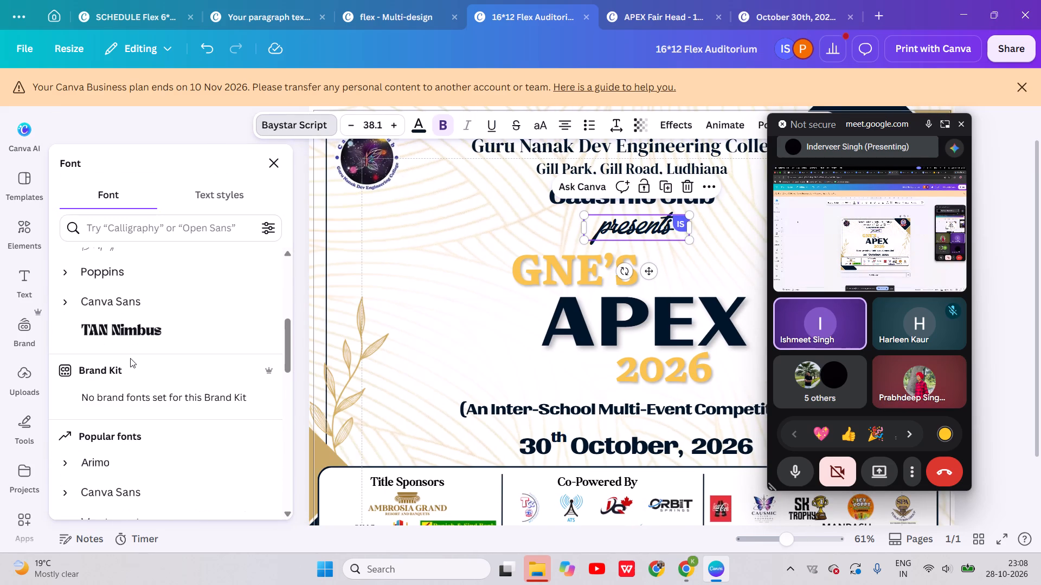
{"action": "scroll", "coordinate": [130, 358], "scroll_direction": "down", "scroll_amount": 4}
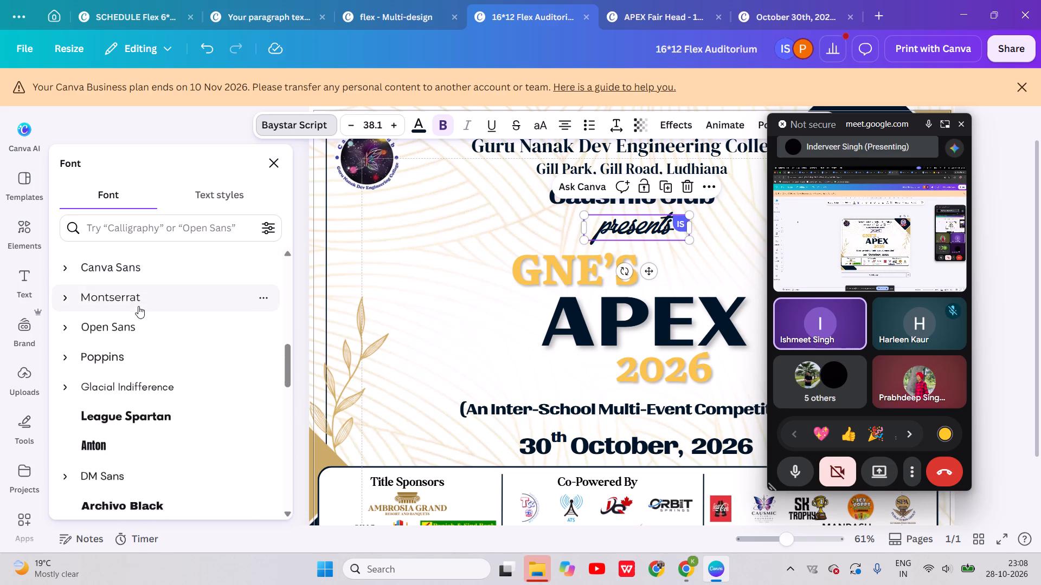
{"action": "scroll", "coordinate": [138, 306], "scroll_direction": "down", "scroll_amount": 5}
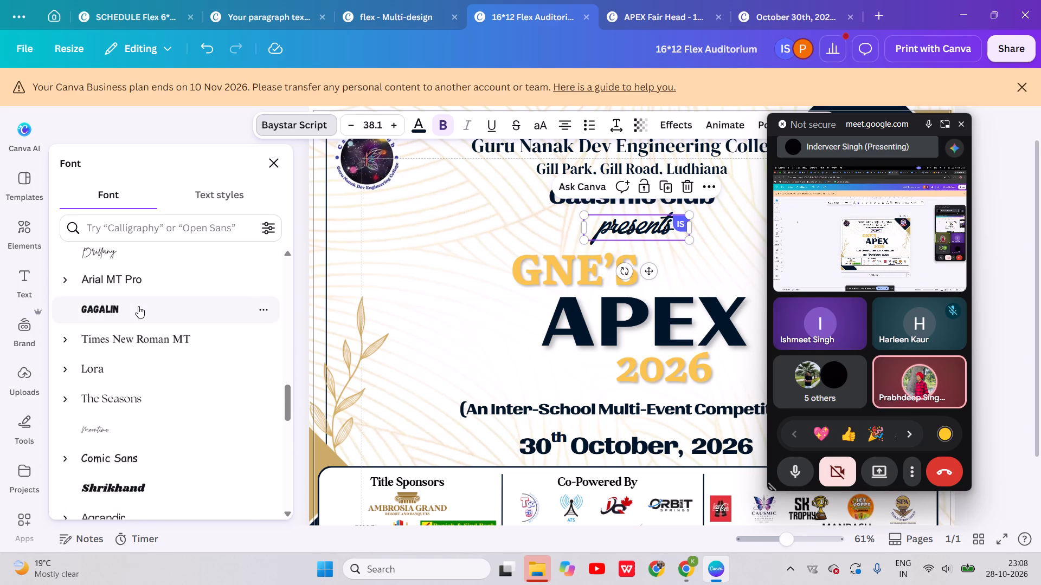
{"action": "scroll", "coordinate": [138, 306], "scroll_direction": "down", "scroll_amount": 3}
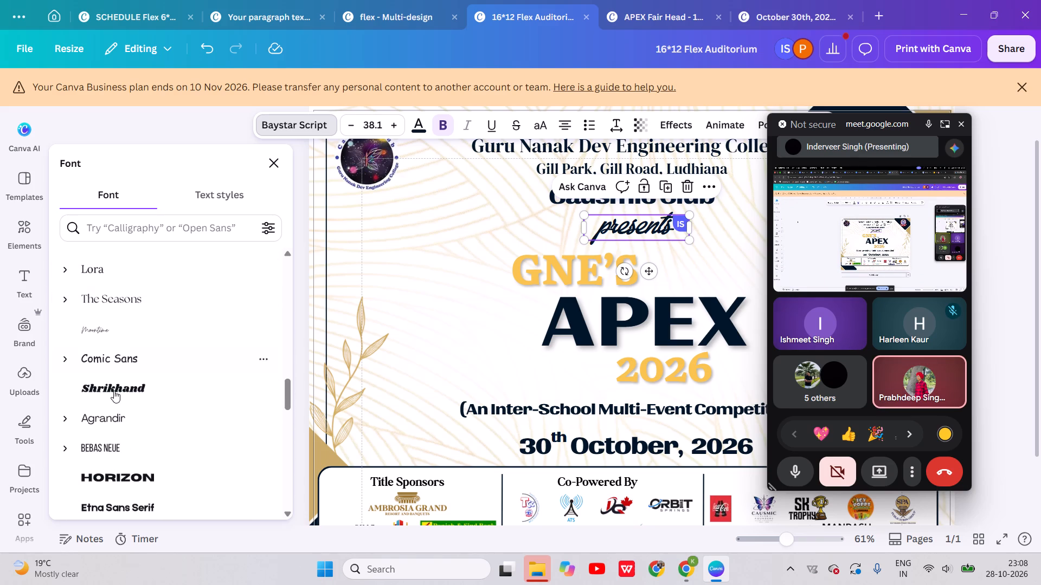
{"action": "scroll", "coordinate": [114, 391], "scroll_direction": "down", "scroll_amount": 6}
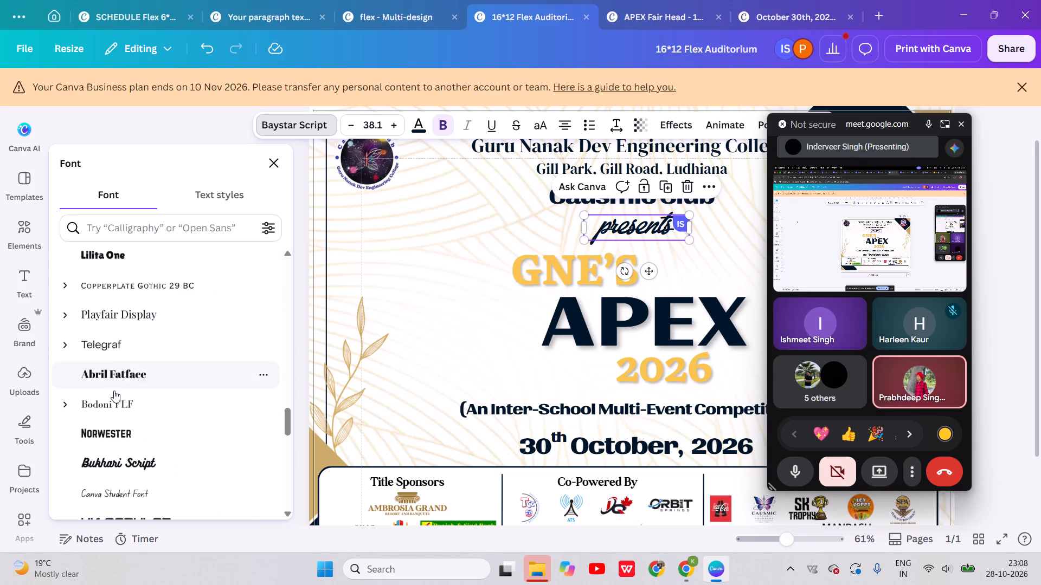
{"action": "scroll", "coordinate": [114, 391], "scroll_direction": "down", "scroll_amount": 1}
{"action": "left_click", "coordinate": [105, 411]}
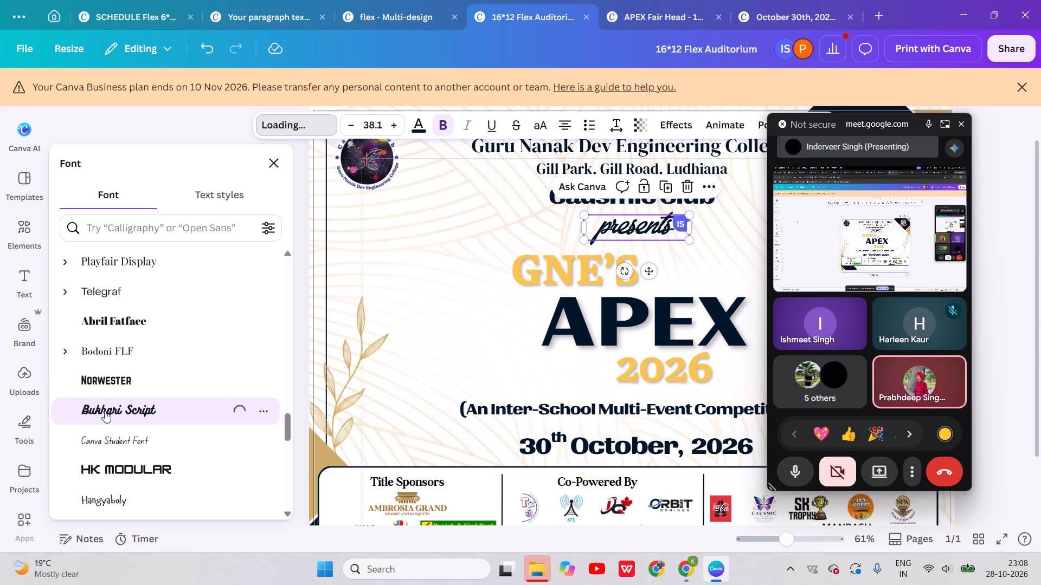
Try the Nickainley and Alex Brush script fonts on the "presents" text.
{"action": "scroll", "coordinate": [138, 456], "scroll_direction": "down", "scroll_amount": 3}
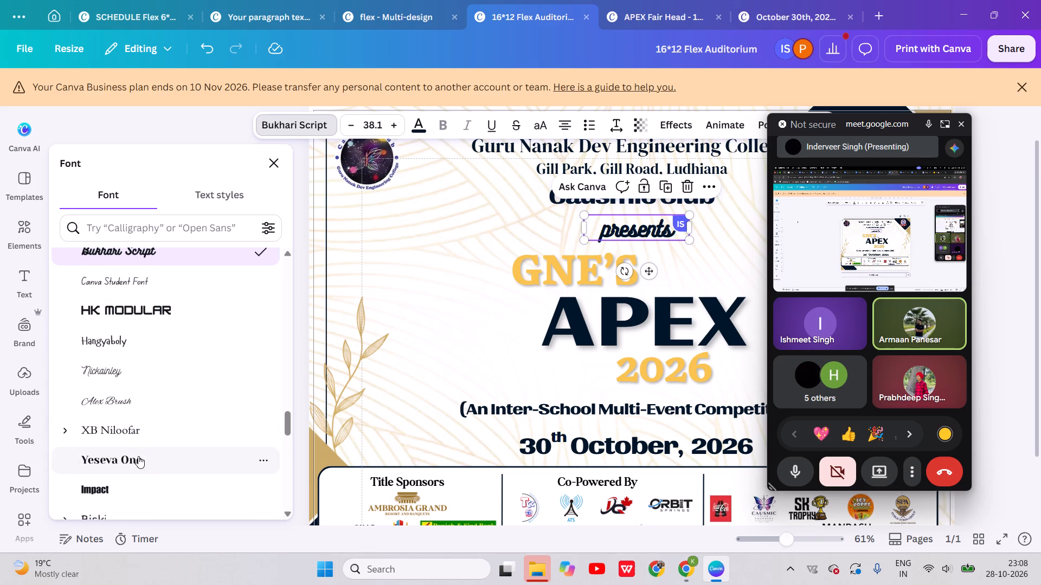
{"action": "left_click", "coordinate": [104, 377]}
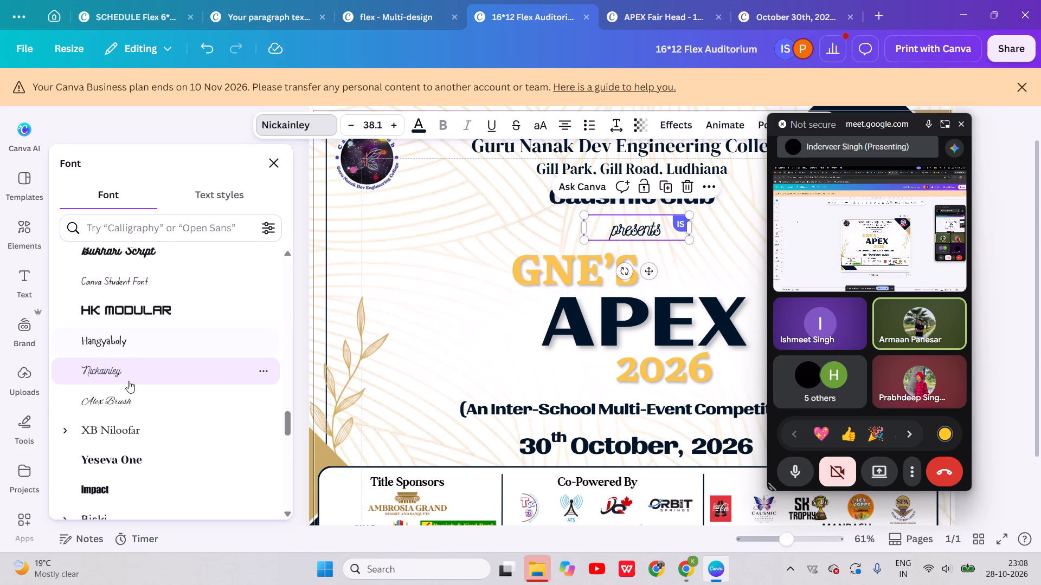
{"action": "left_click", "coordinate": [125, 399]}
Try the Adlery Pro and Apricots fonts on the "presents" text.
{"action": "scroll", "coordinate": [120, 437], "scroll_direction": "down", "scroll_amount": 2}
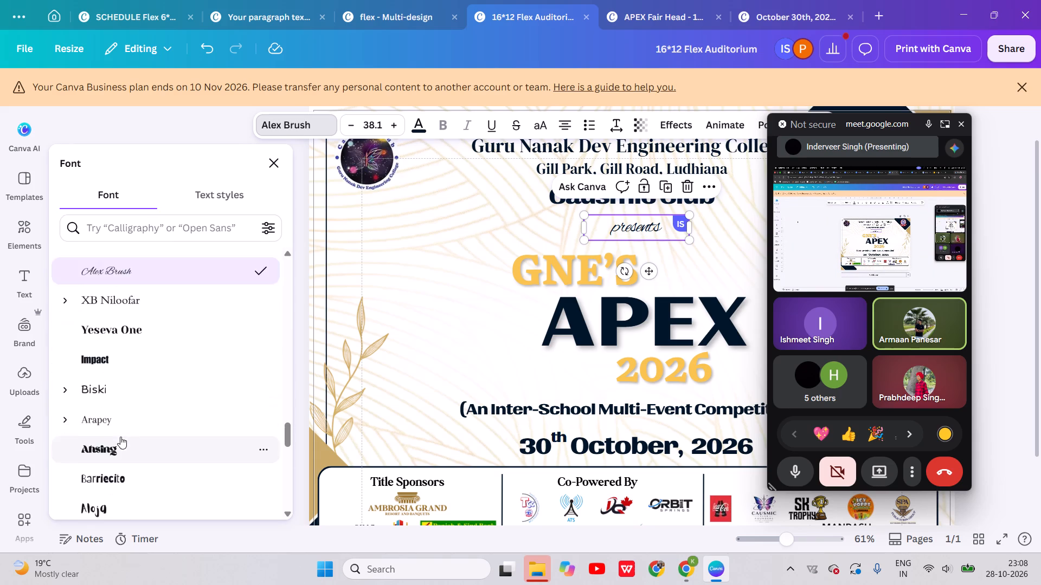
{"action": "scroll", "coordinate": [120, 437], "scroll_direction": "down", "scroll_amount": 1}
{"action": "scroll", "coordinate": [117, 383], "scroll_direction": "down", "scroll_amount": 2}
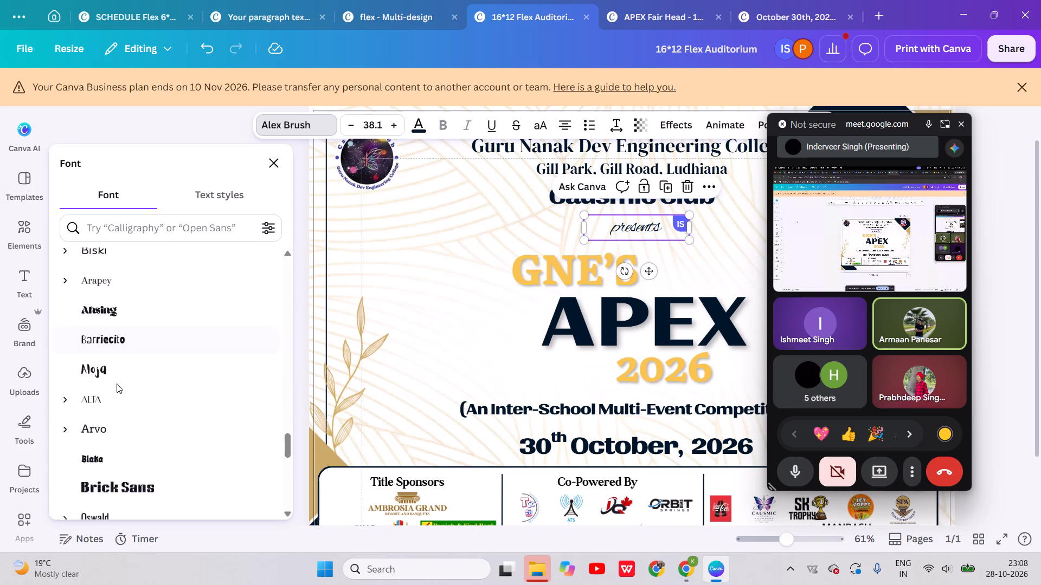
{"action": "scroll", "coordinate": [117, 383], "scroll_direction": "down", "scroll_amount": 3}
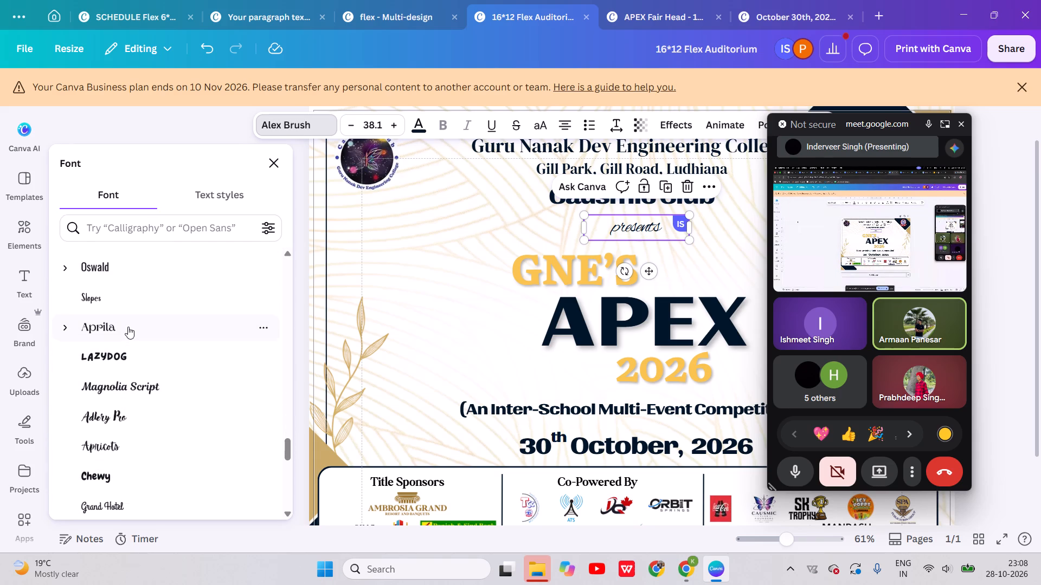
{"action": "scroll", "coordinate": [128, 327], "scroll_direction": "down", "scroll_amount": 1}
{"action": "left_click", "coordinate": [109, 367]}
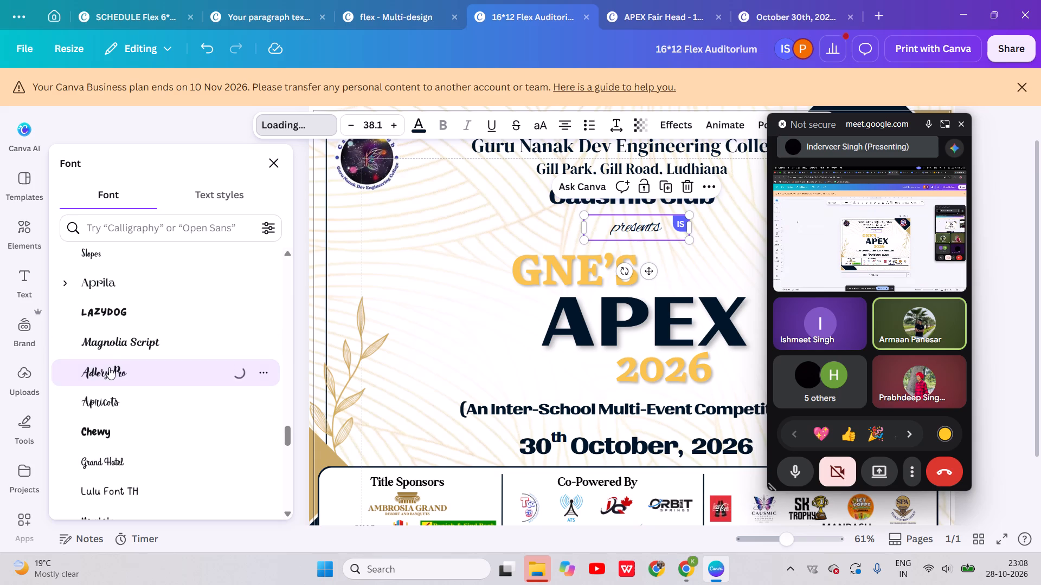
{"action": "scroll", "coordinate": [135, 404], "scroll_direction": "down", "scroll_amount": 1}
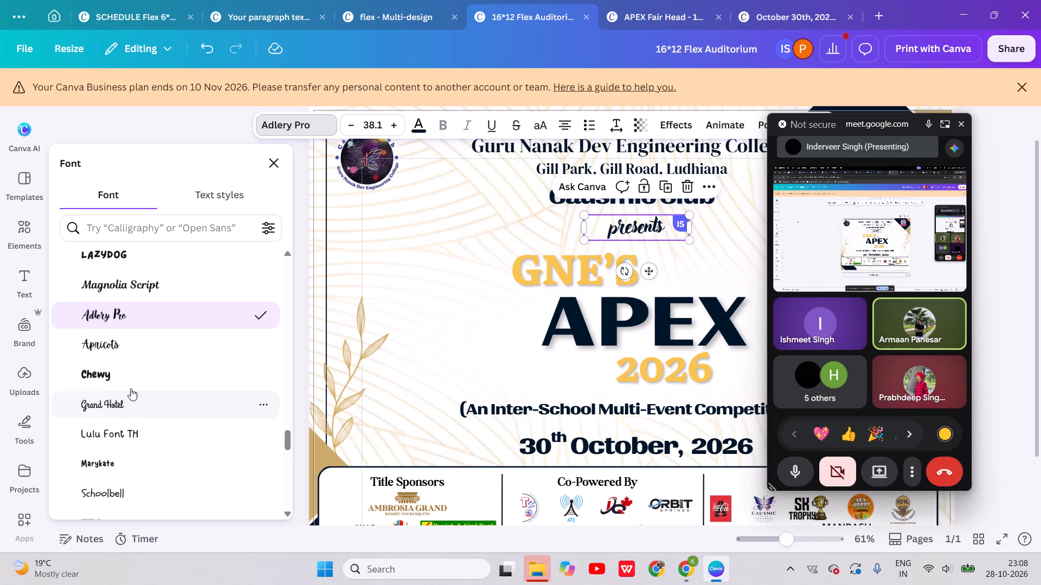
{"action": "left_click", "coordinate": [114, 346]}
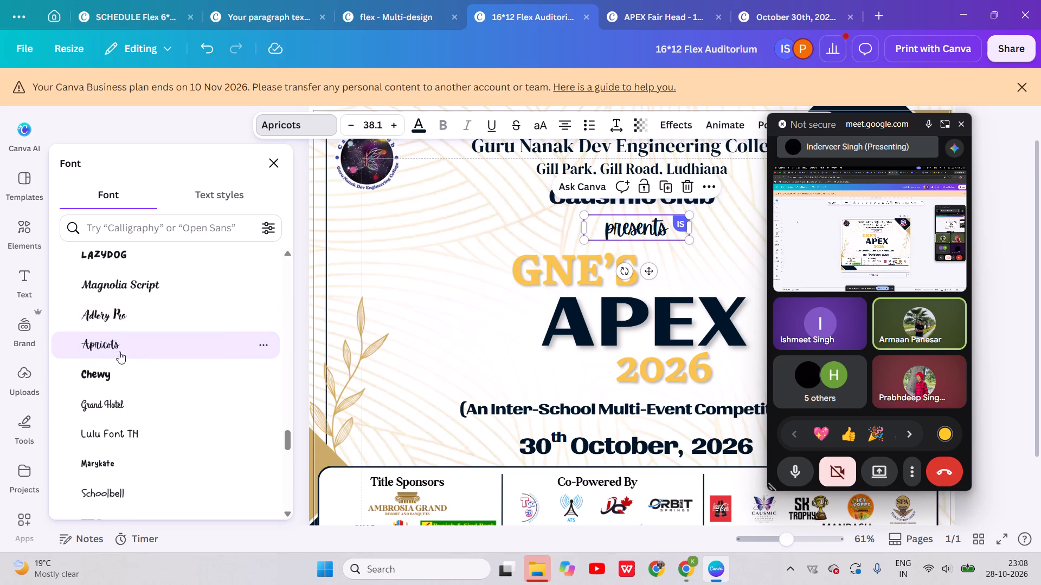
Set the font of the "presents" text to Grand Hotel.
{"action": "scroll", "coordinate": [127, 389], "scroll_direction": "down", "scroll_amount": 1}
{"action": "left_click", "coordinate": [110, 362]}
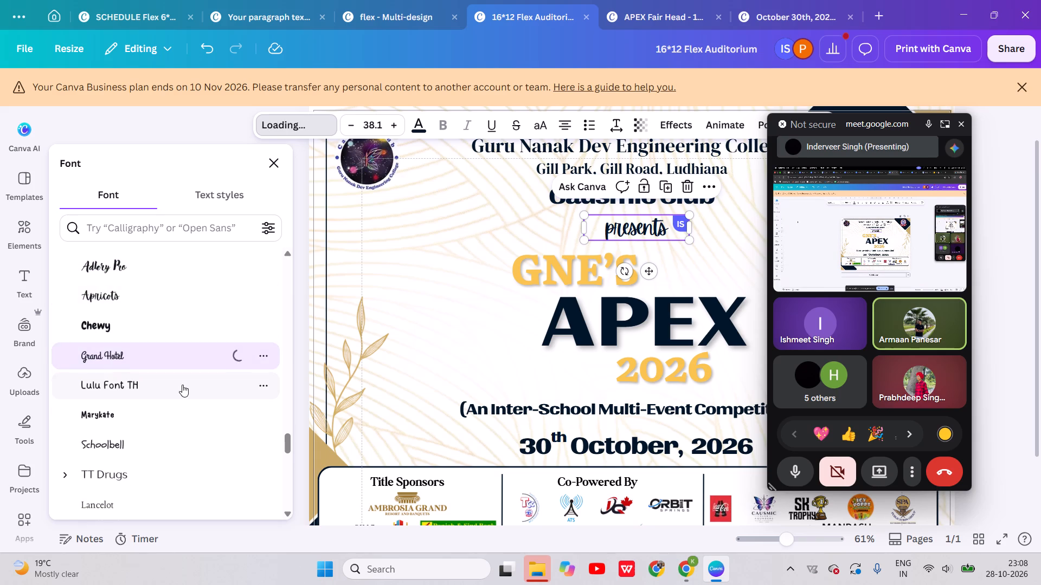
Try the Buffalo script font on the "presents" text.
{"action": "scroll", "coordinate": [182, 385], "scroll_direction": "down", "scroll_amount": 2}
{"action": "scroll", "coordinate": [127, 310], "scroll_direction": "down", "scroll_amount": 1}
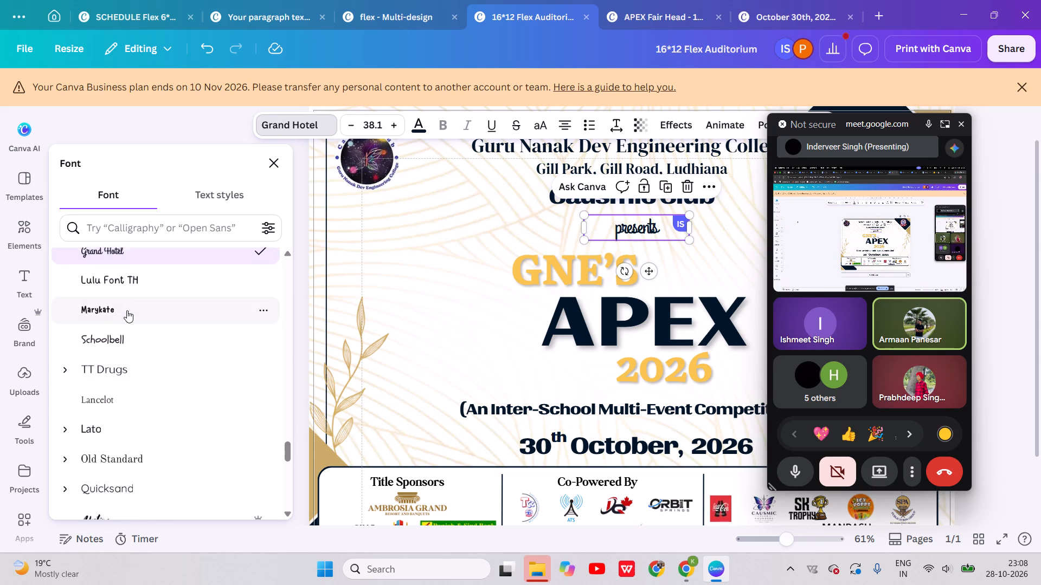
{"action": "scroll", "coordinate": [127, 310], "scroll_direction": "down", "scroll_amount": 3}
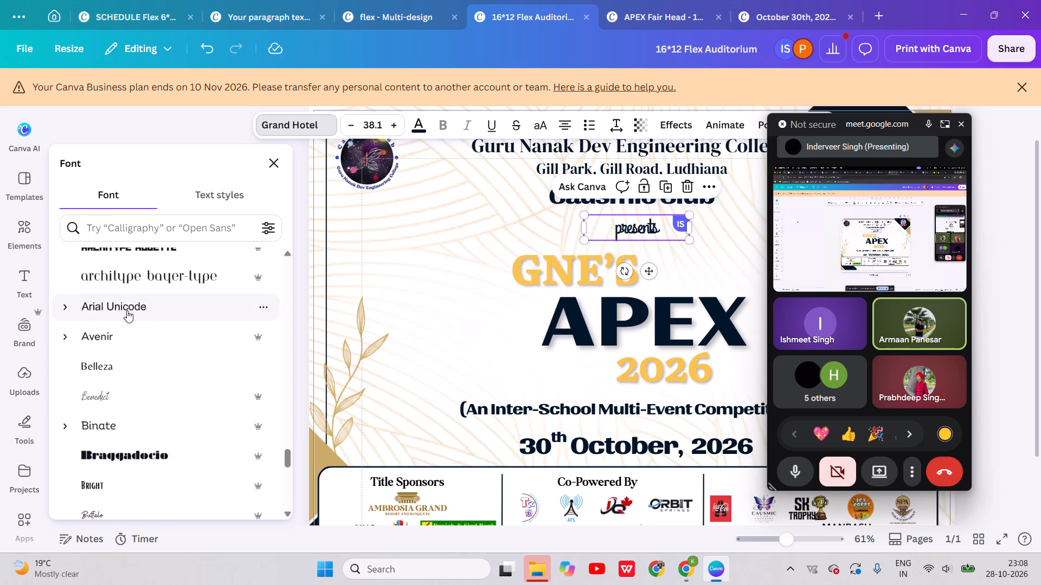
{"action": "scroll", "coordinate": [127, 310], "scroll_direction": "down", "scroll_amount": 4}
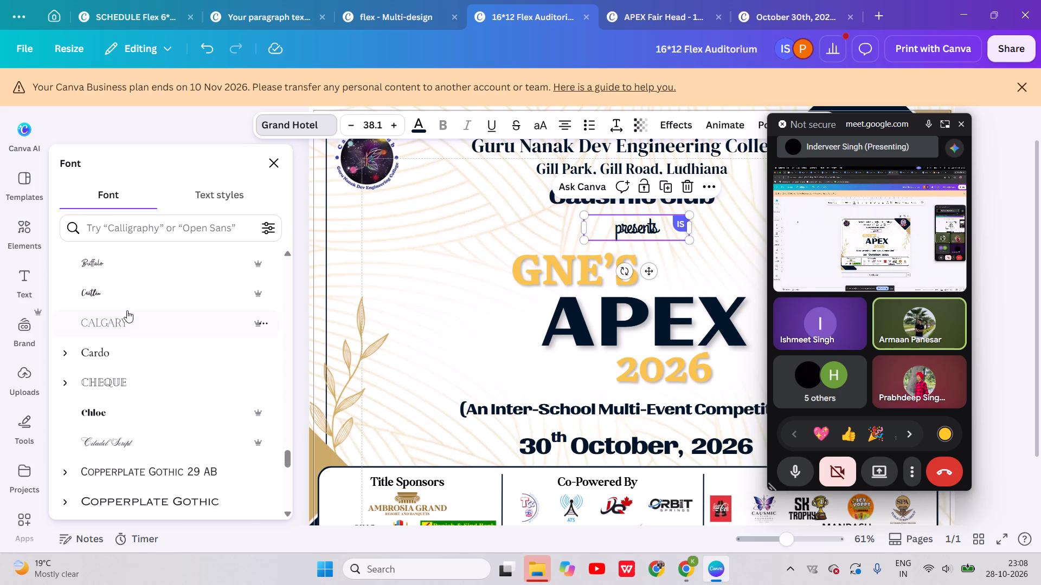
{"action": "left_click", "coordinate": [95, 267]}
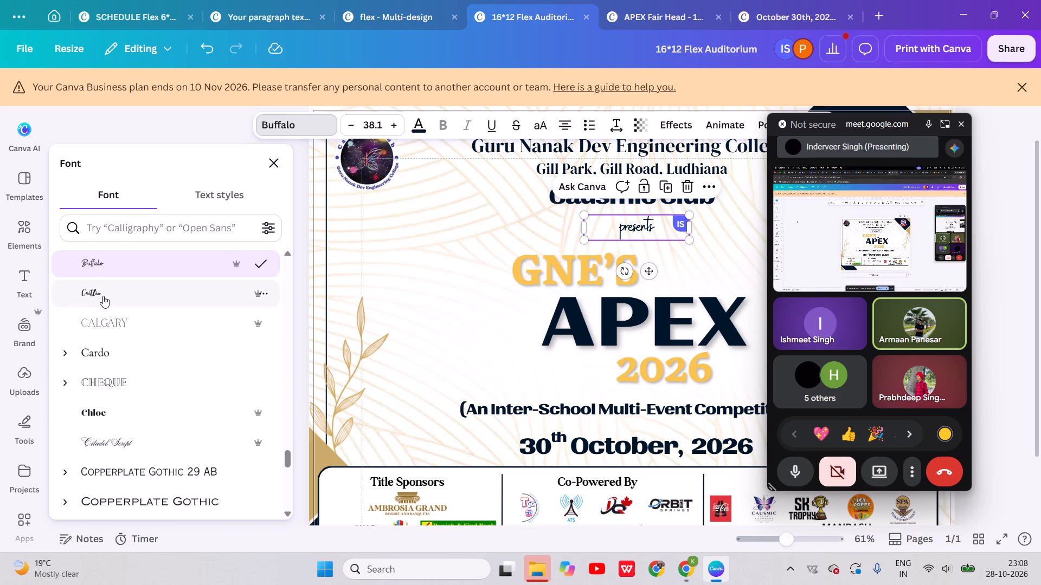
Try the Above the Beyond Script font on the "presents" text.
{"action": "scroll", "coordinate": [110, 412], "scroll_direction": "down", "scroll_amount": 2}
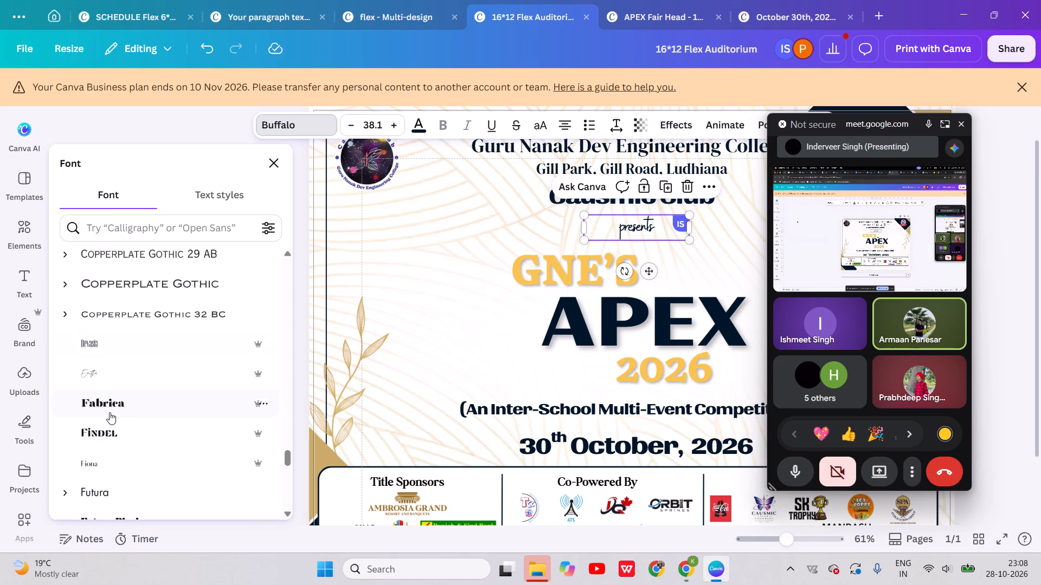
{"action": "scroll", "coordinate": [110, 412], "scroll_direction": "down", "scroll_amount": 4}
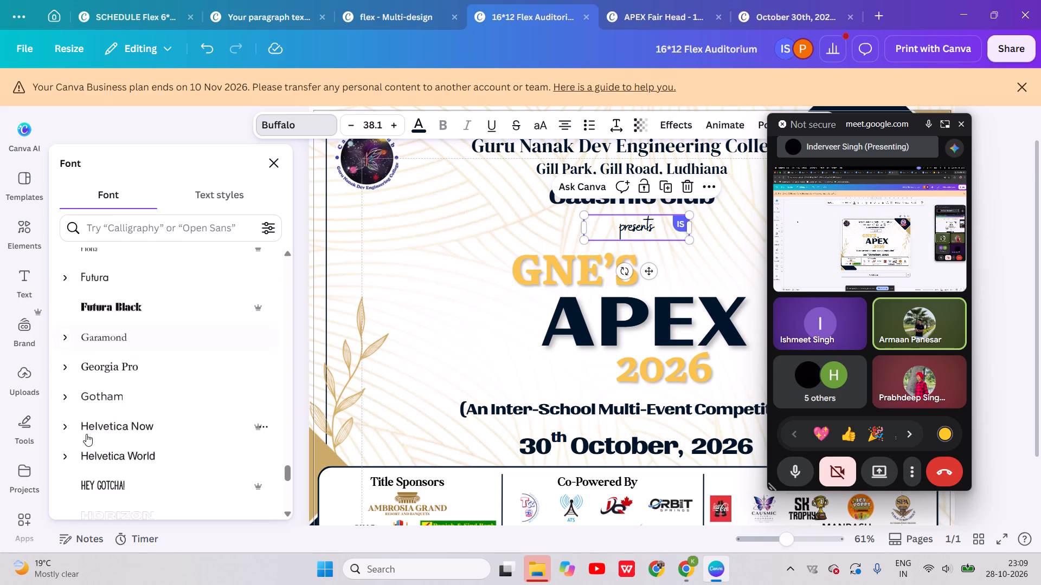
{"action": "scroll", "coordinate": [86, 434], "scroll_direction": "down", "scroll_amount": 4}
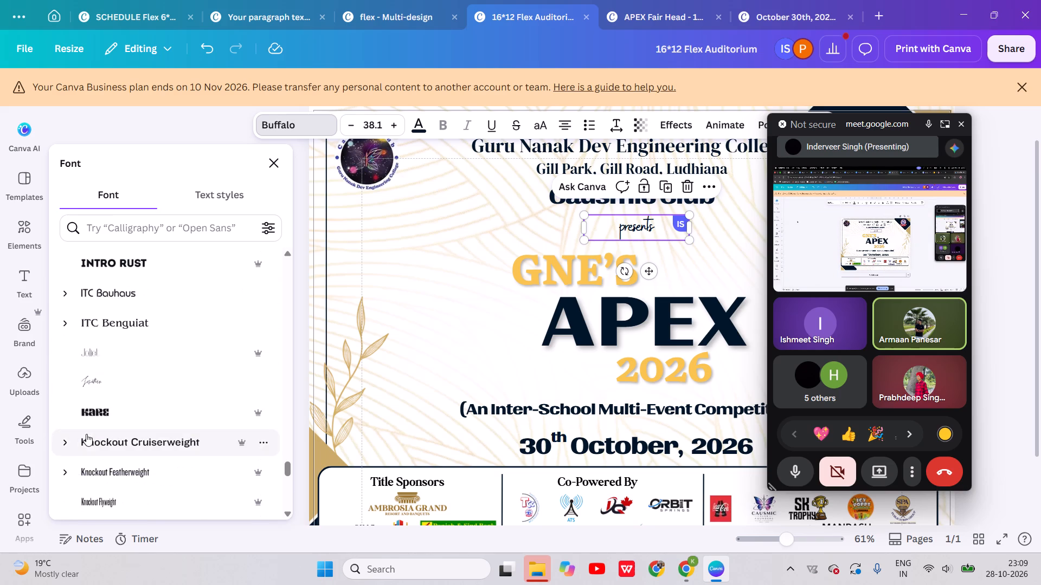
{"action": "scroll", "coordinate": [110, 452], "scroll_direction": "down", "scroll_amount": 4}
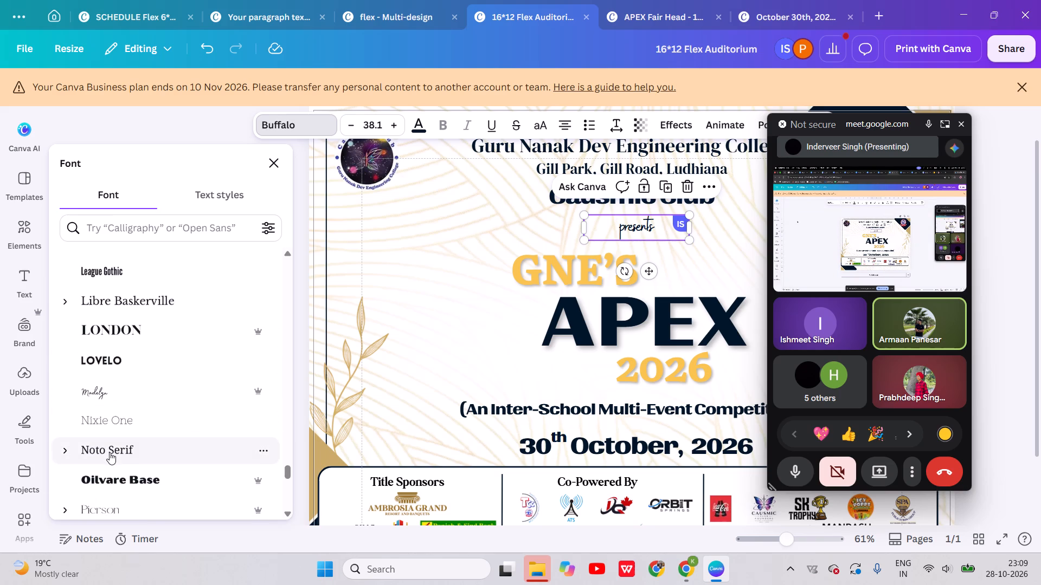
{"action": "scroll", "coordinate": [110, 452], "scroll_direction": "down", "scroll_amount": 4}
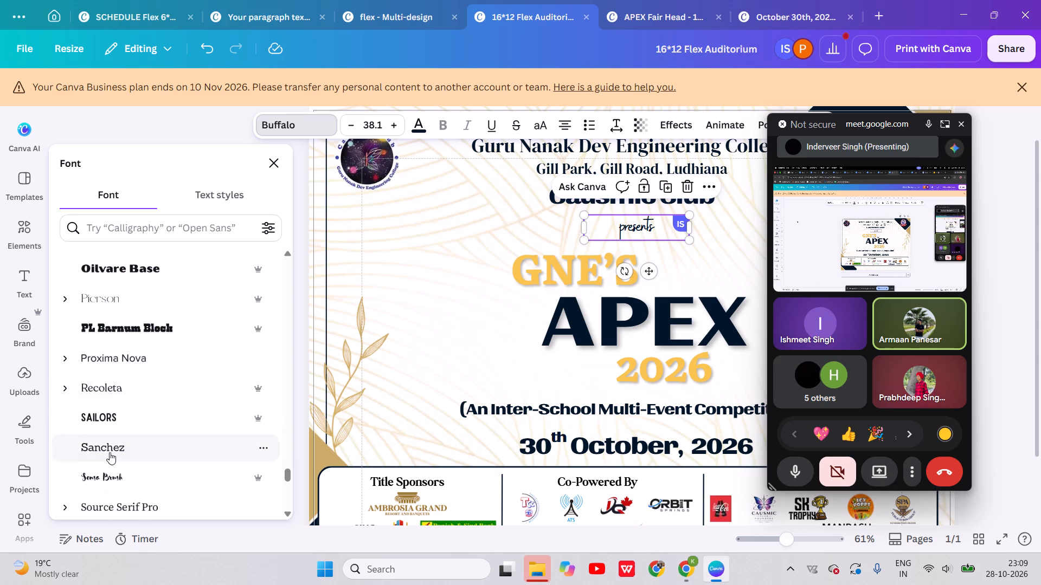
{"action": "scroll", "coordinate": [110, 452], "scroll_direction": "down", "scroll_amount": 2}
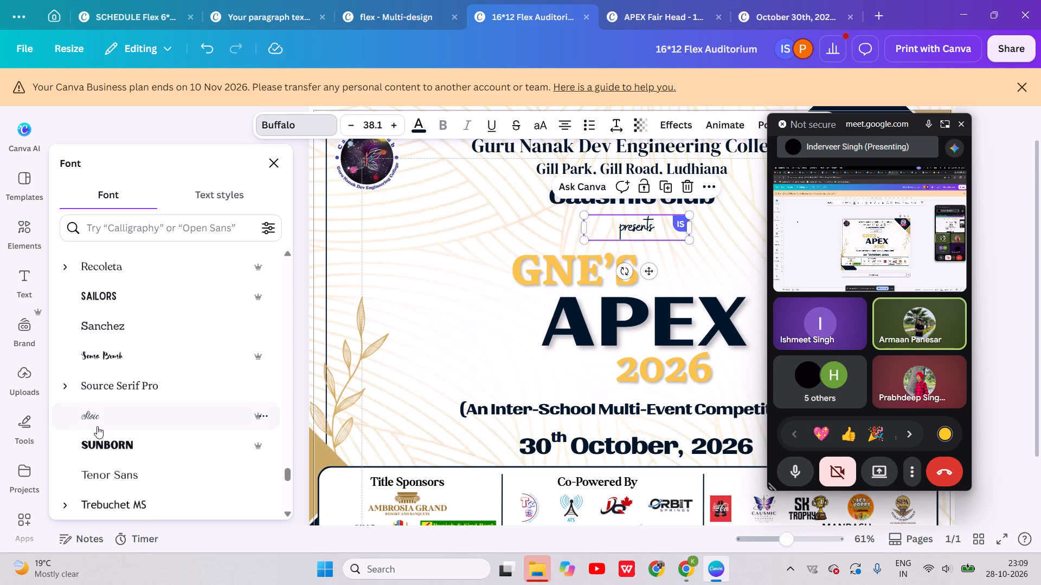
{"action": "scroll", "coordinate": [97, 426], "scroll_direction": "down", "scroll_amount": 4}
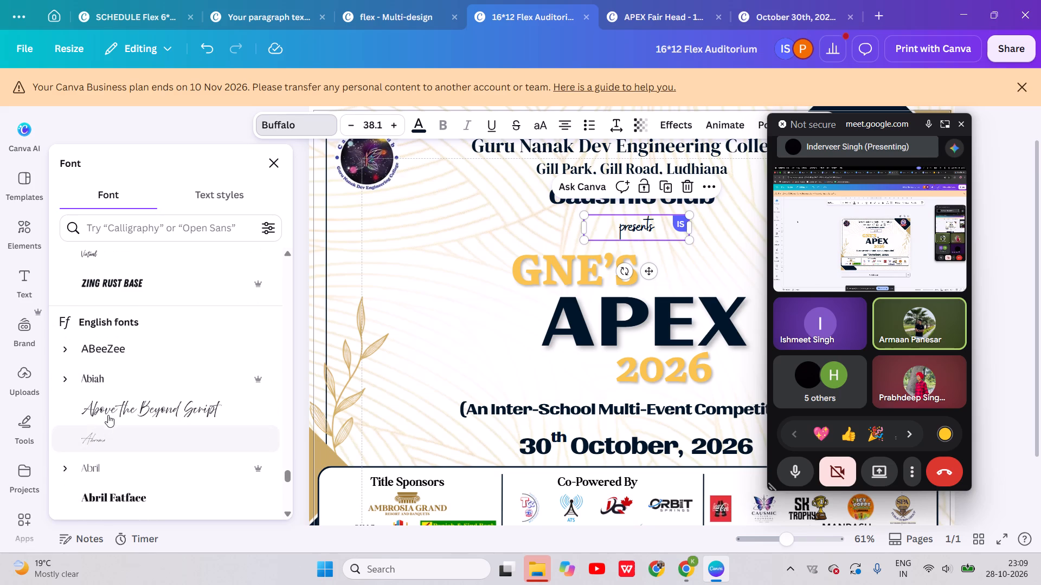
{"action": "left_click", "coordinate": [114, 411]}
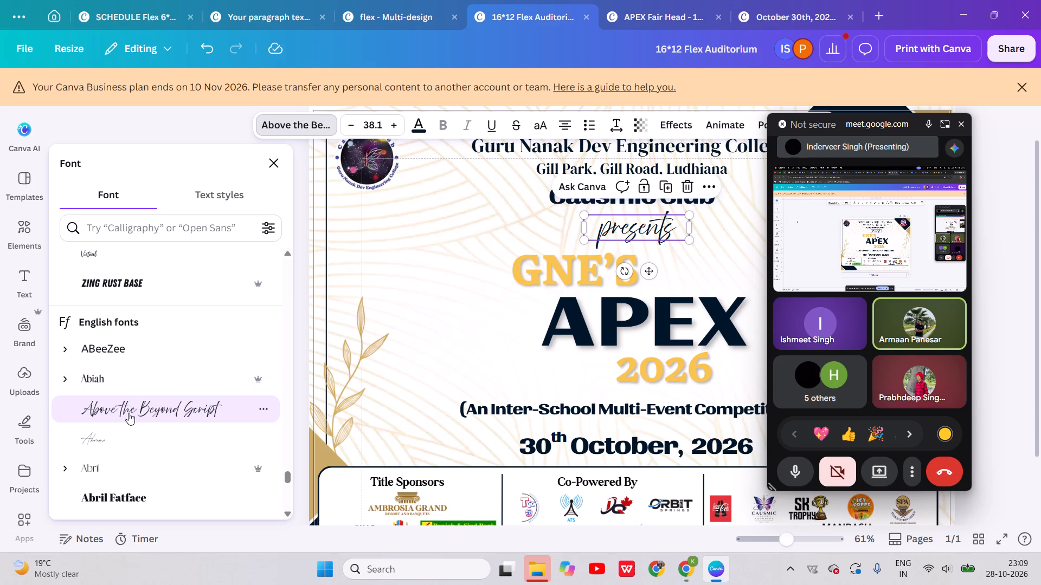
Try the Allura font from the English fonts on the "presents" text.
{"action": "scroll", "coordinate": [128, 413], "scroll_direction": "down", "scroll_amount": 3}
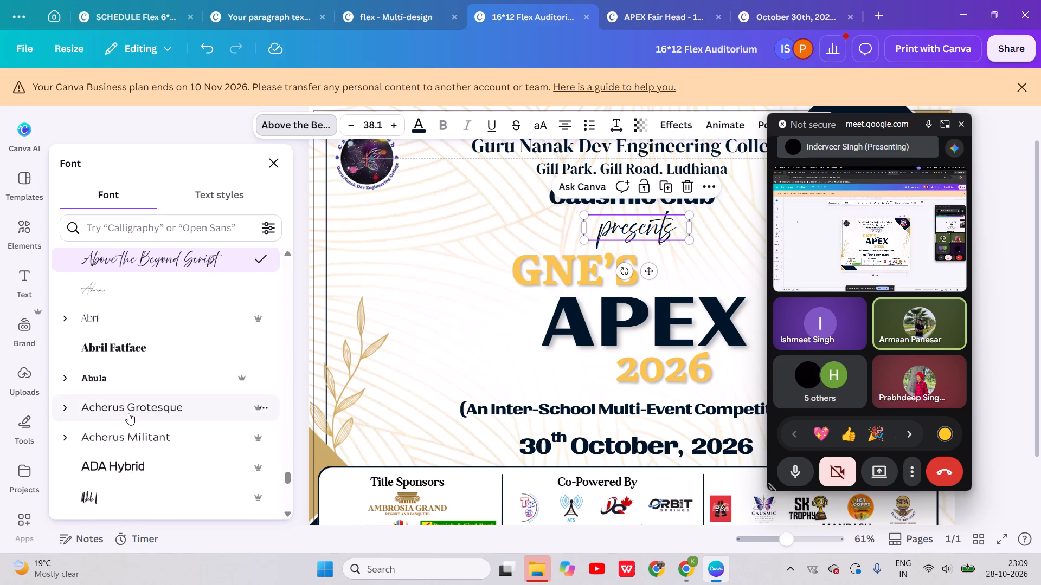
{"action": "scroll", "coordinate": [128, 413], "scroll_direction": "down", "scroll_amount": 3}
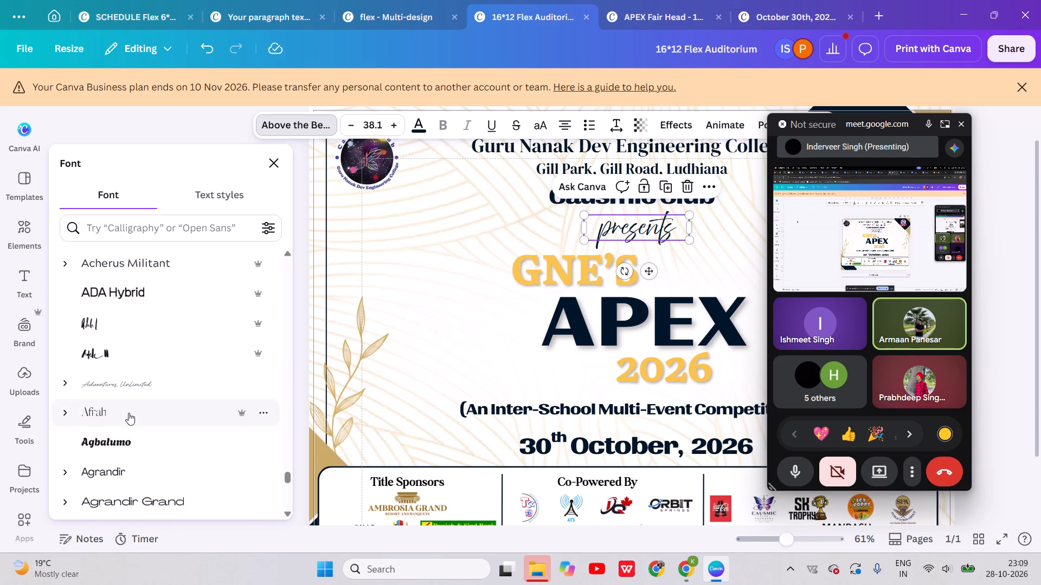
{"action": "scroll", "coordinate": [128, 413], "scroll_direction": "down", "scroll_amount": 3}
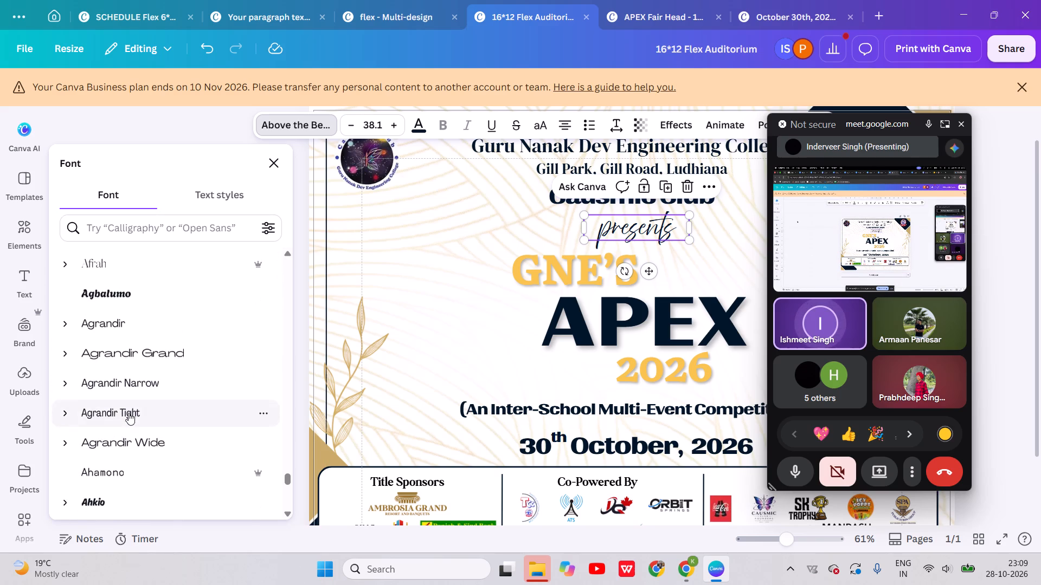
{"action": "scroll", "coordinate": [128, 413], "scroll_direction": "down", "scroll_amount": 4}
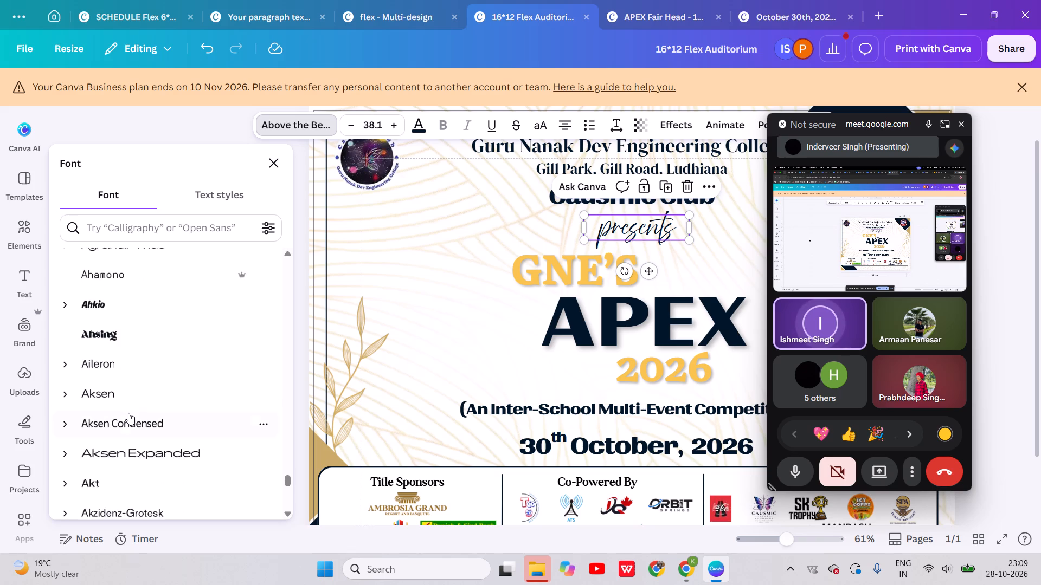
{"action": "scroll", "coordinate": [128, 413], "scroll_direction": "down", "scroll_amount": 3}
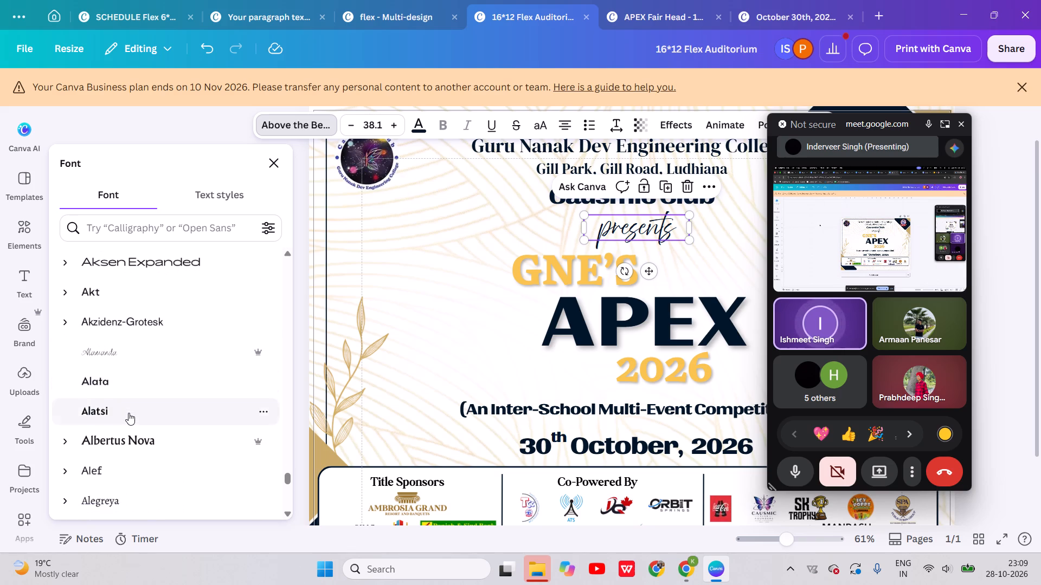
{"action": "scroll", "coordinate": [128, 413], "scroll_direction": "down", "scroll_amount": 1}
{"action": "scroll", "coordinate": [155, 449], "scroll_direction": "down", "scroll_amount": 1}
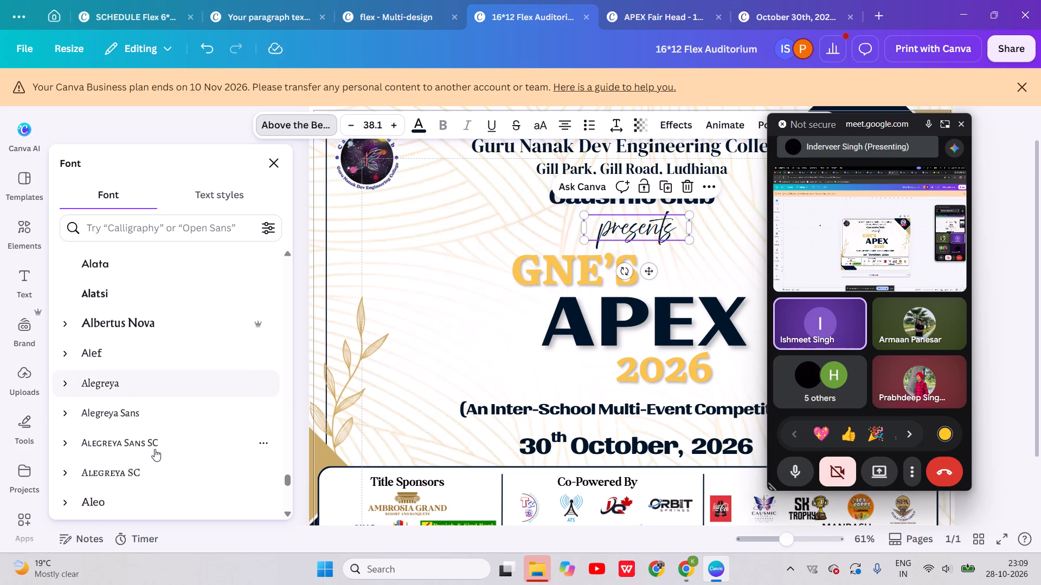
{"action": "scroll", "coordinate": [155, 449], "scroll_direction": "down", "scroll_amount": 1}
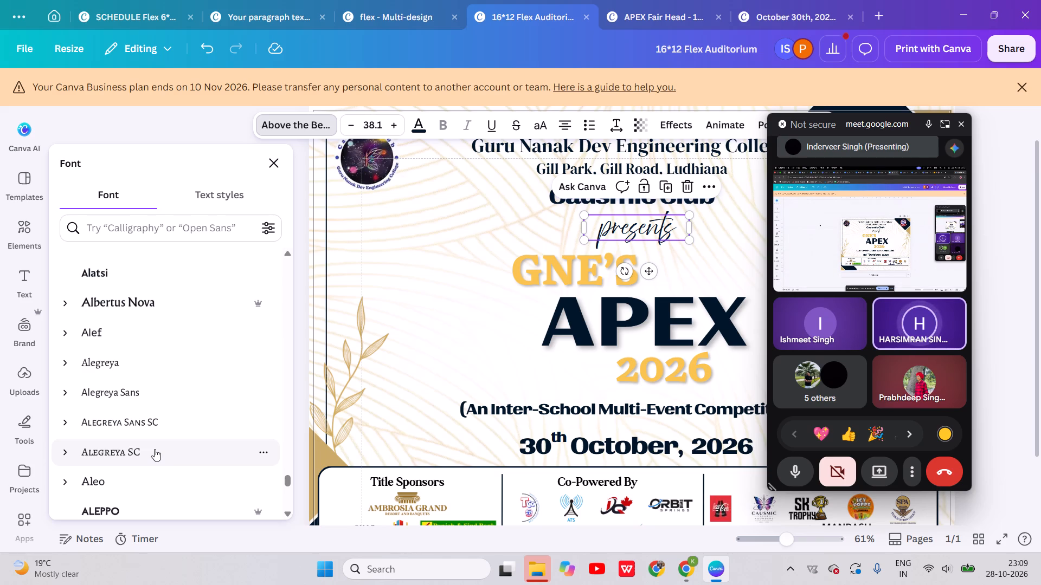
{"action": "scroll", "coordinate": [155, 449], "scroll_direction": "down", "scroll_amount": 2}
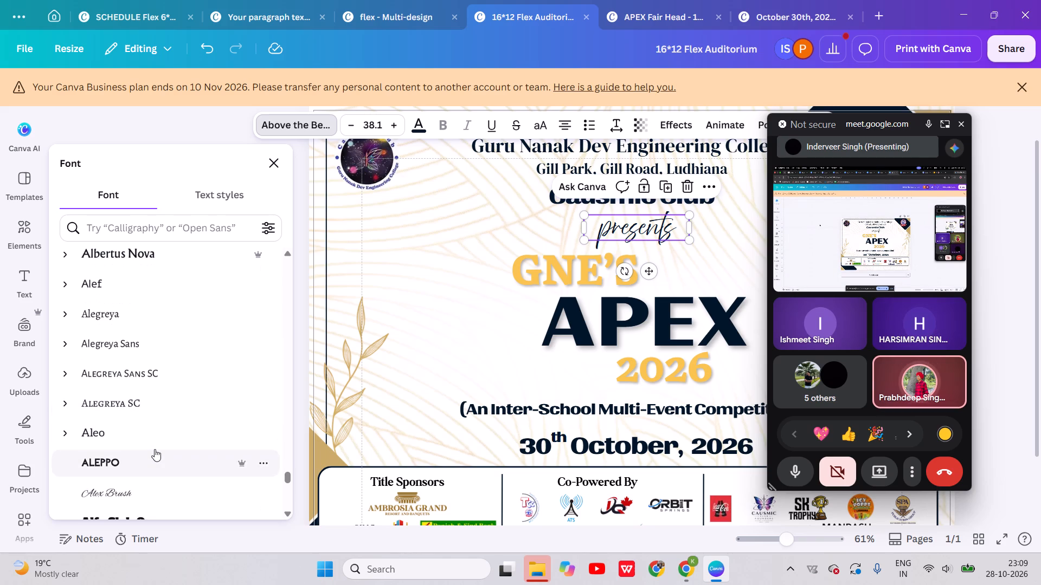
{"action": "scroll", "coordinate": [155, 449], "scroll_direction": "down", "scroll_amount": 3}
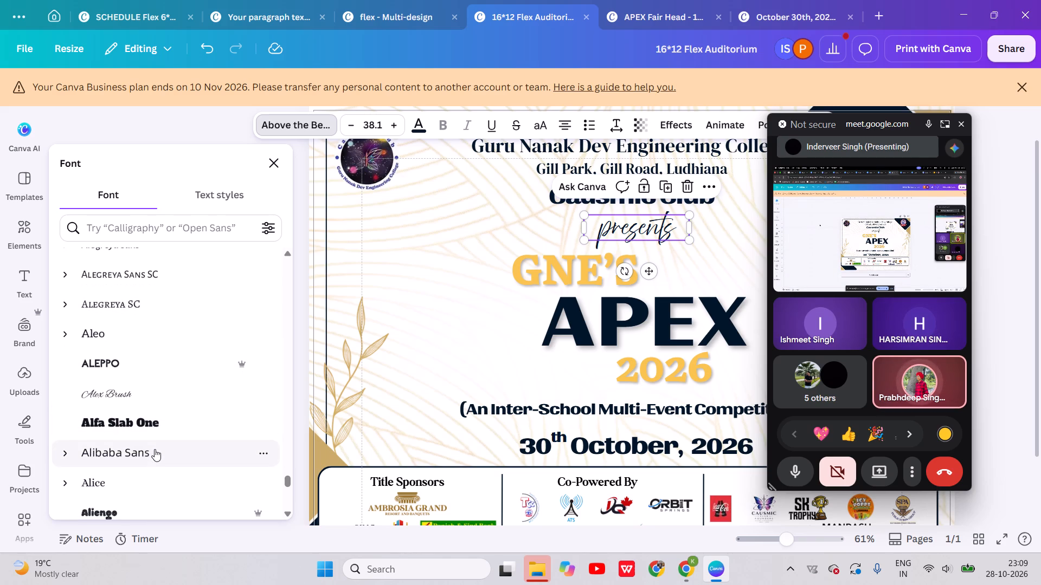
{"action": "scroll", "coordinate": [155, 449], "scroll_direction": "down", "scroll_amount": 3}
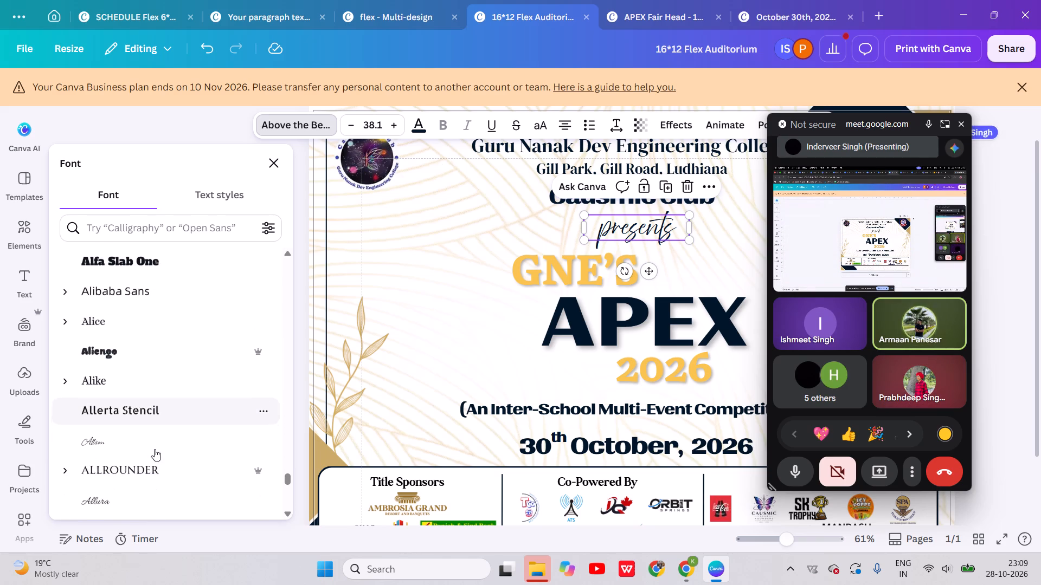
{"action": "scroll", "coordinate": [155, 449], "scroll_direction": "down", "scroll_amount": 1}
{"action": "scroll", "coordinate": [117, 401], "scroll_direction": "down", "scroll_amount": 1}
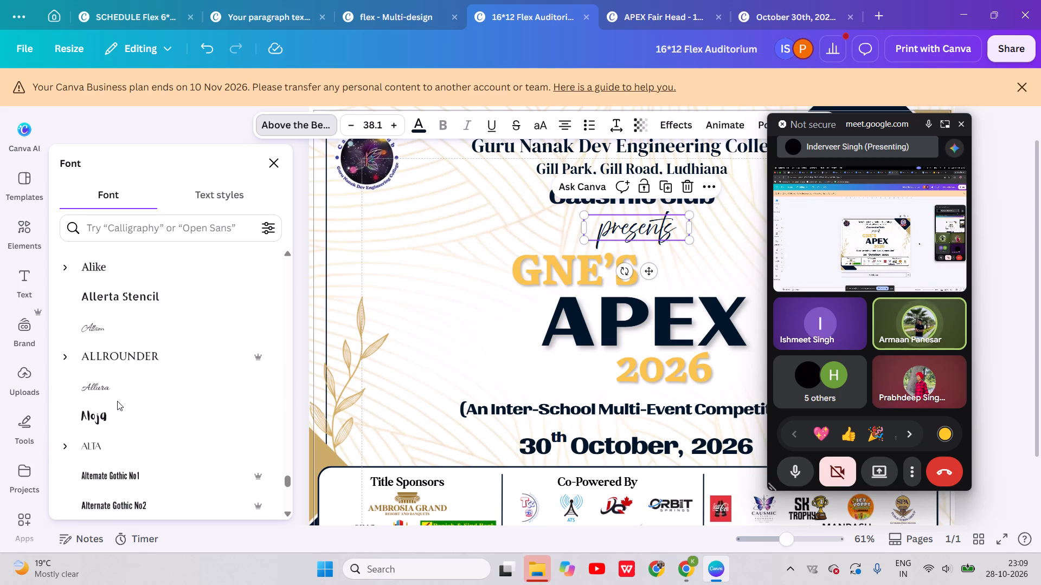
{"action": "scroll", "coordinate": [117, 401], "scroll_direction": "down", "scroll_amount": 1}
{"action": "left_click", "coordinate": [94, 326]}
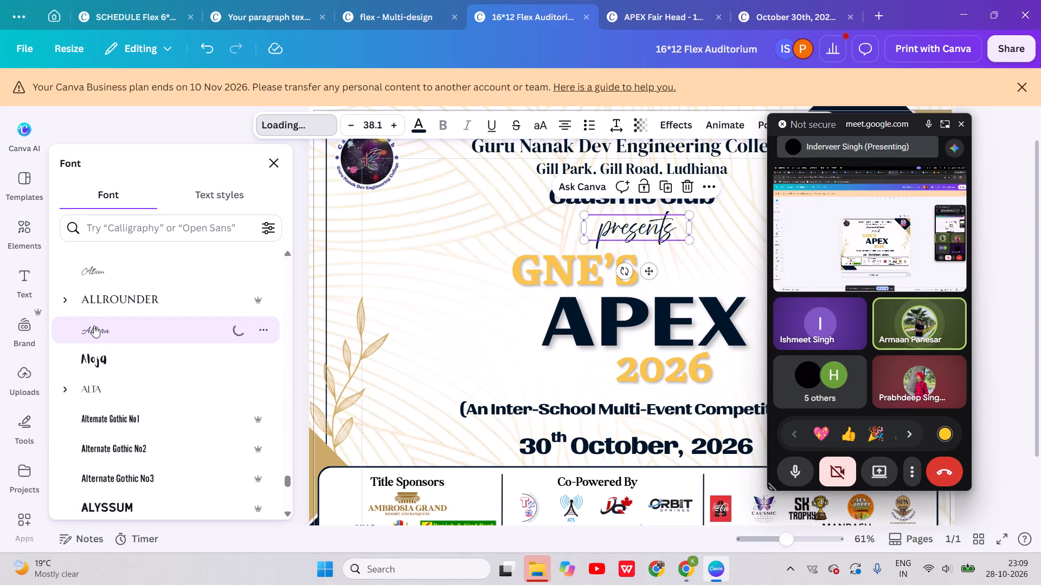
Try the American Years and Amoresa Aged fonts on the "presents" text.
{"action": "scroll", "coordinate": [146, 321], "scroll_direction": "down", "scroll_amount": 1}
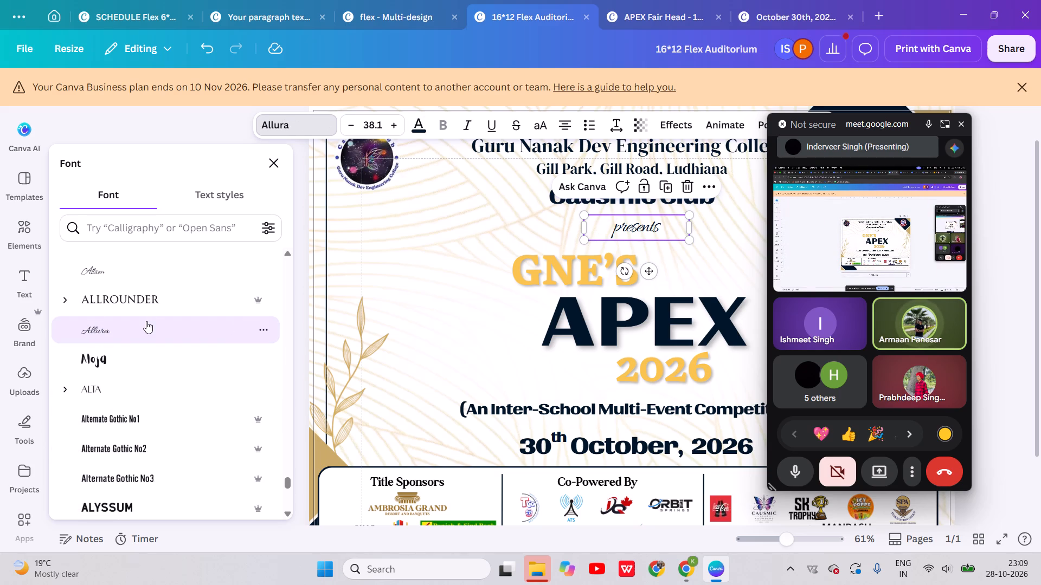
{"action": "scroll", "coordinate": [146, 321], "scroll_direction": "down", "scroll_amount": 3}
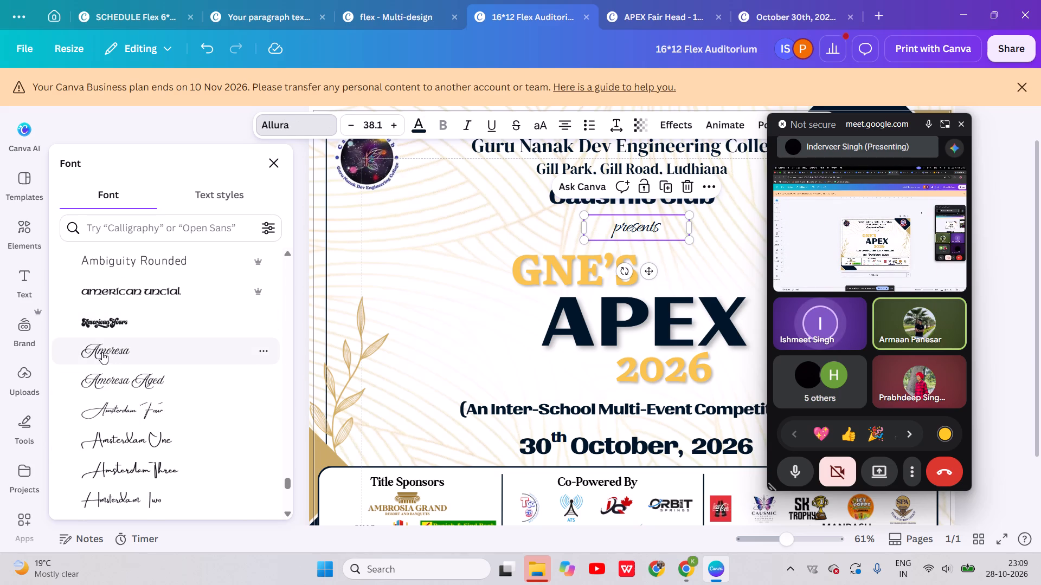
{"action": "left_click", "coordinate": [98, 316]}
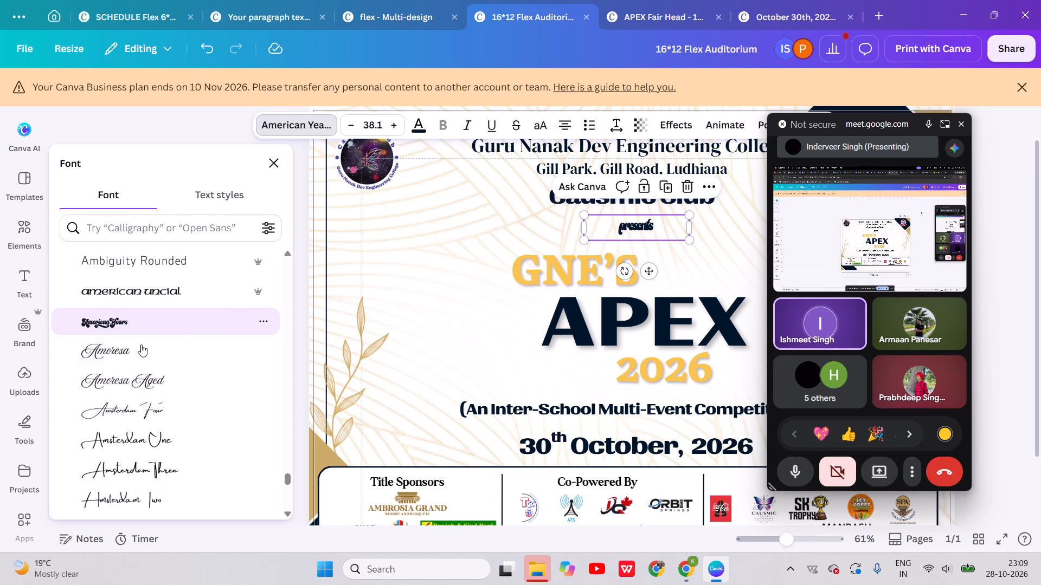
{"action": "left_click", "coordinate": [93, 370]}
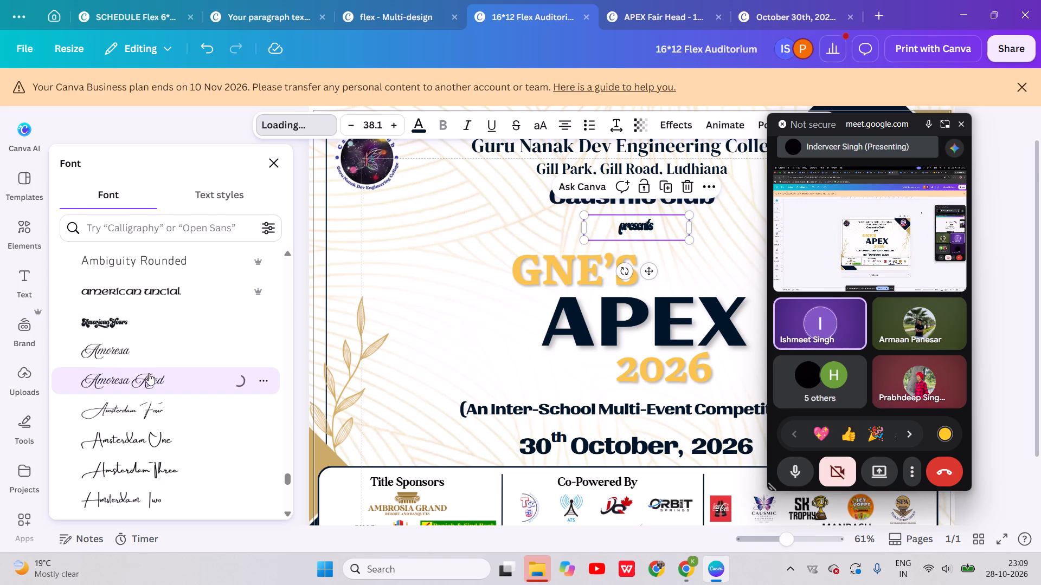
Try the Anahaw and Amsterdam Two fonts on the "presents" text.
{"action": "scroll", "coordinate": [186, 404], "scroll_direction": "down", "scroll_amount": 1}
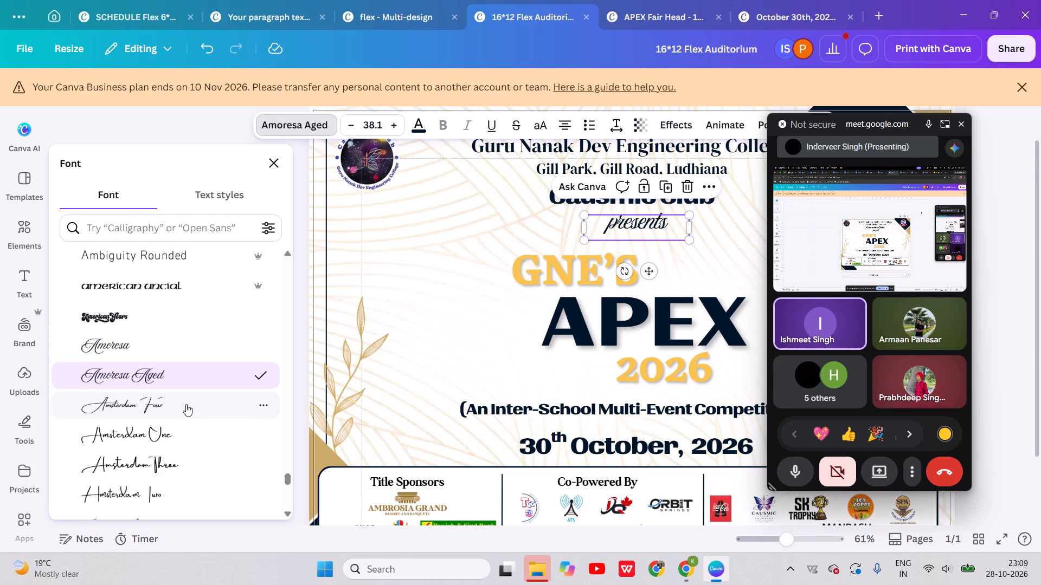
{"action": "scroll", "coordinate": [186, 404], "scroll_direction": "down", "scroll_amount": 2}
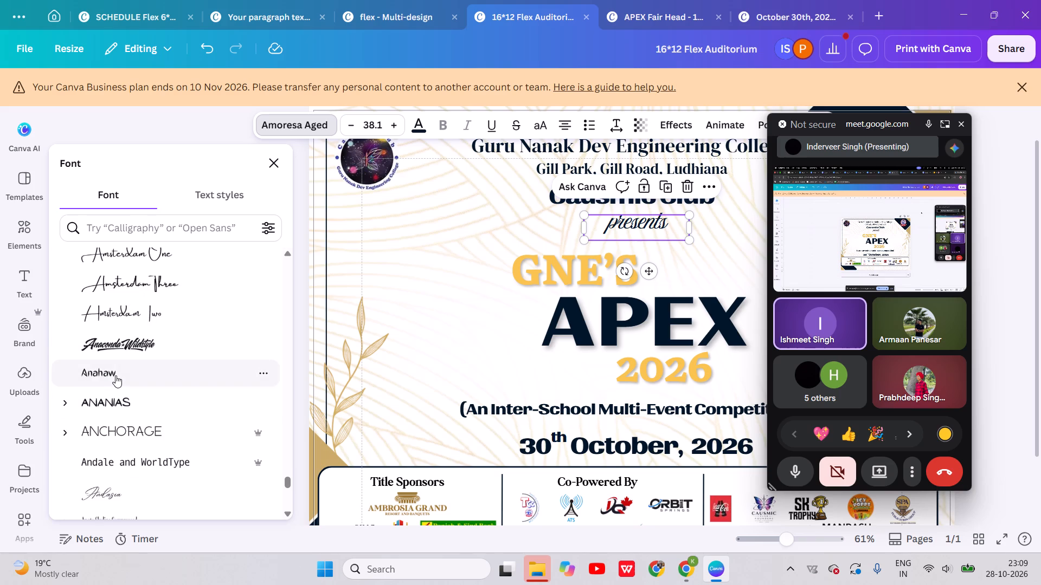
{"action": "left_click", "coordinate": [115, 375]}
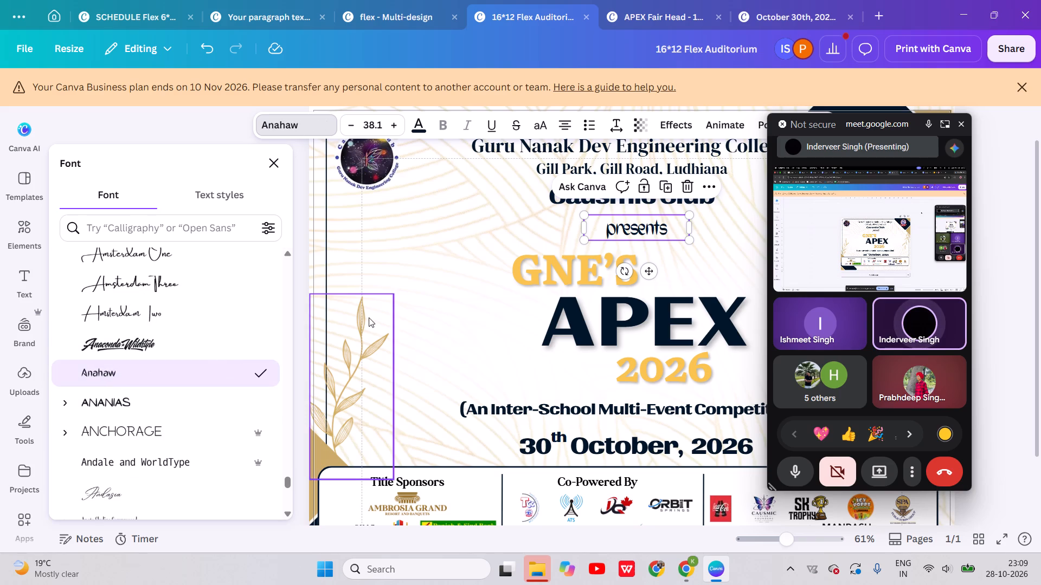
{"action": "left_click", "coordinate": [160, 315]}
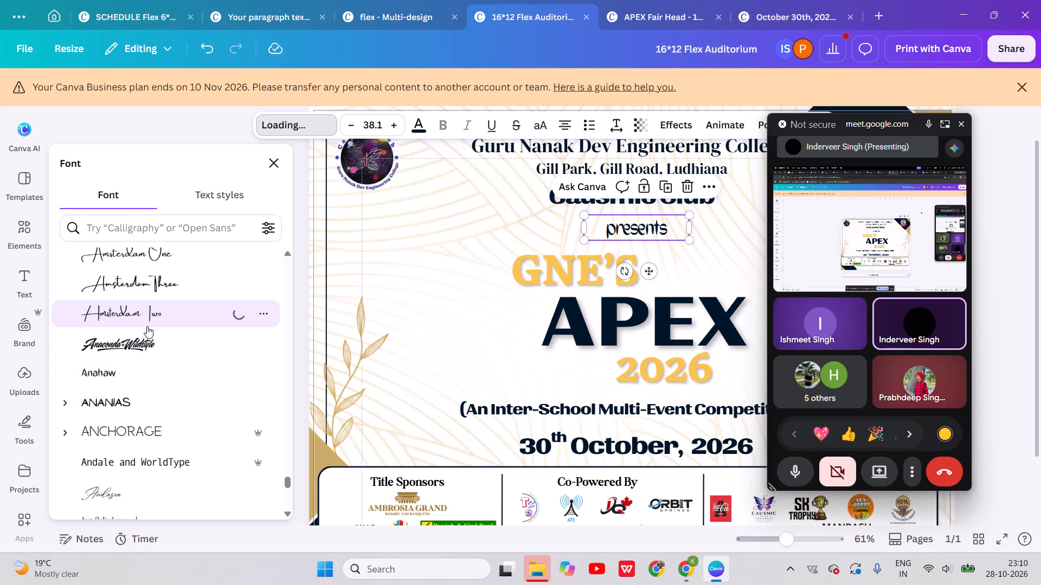
Set the font of the "presents" text to Aniyah.
{"action": "scroll", "coordinate": [134, 357], "scroll_direction": "down", "scroll_amount": 1}
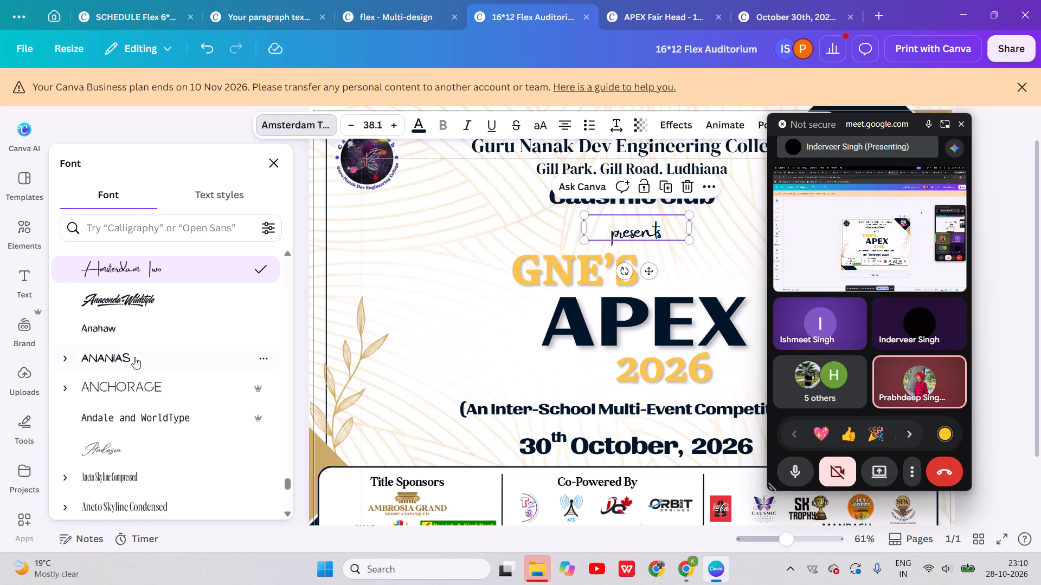
{"action": "scroll", "coordinate": [134, 357], "scroll_direction": "down", "scroll_amount": 2}
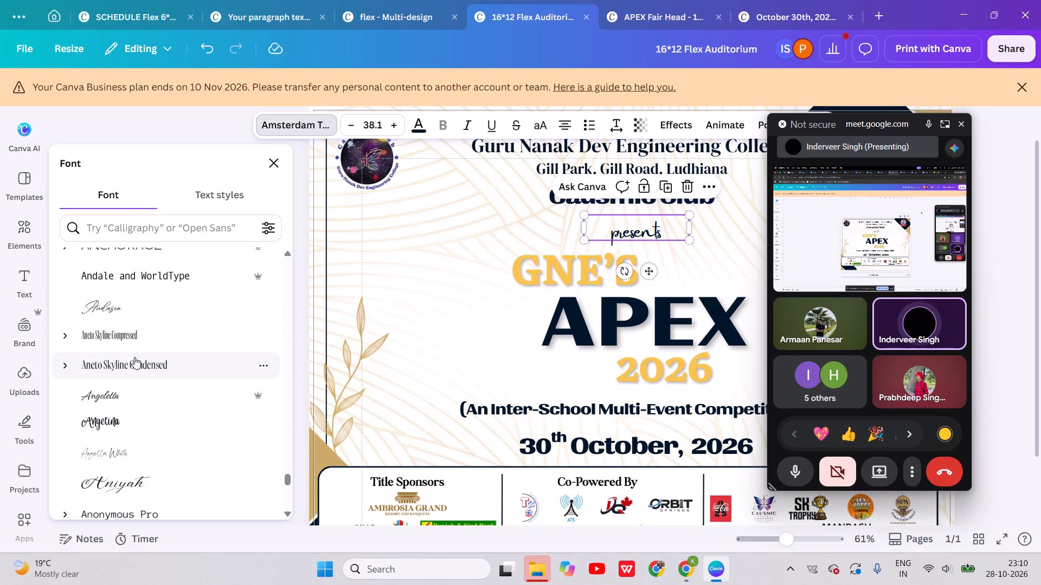
{"action": "scroll", "coordinate": [134, 357], "scroll_direction": "down", "scroll_amount": 1}
{"action": "left_click", "coordinate": [105, 450]}
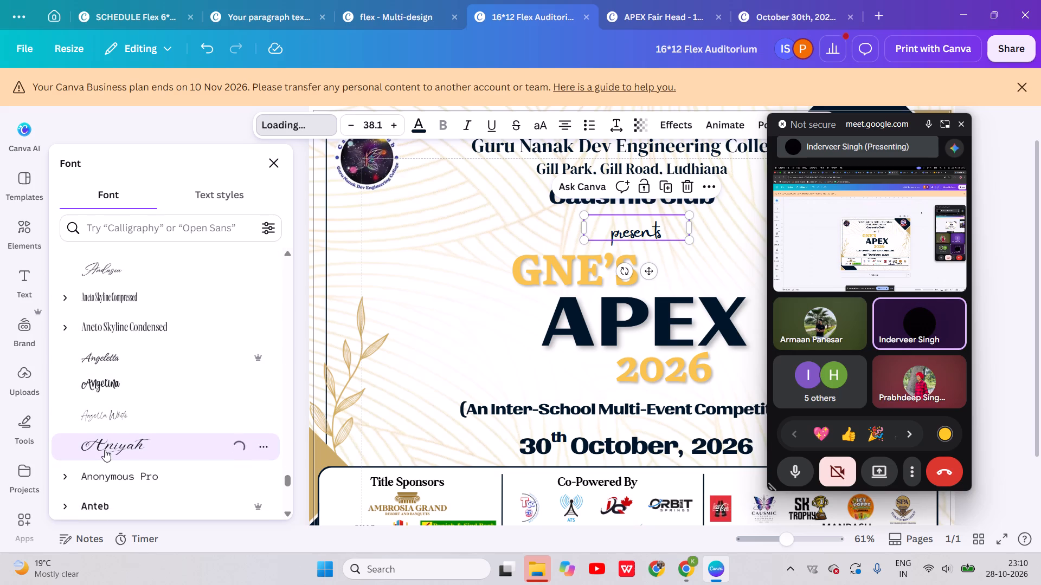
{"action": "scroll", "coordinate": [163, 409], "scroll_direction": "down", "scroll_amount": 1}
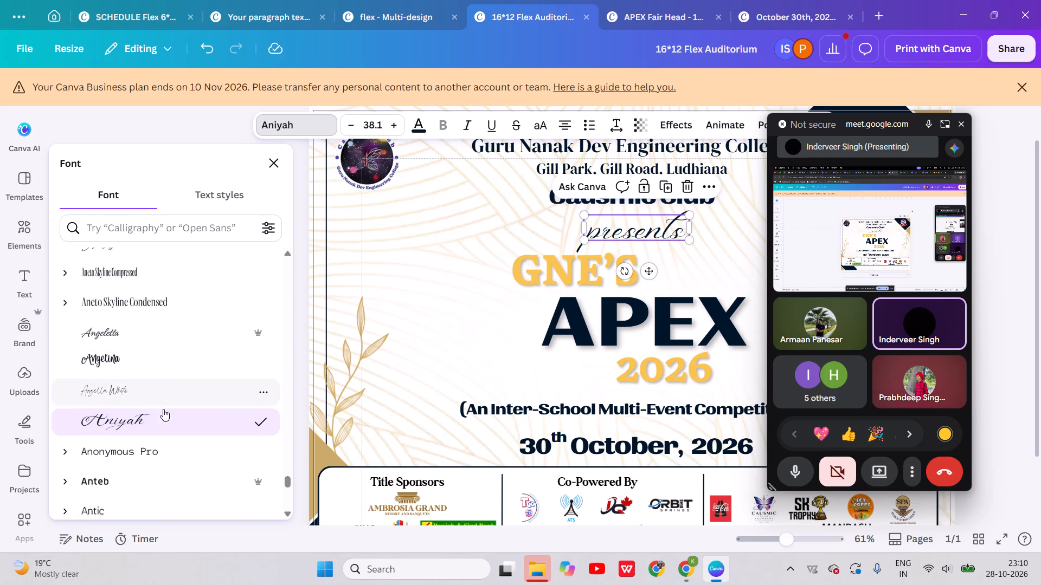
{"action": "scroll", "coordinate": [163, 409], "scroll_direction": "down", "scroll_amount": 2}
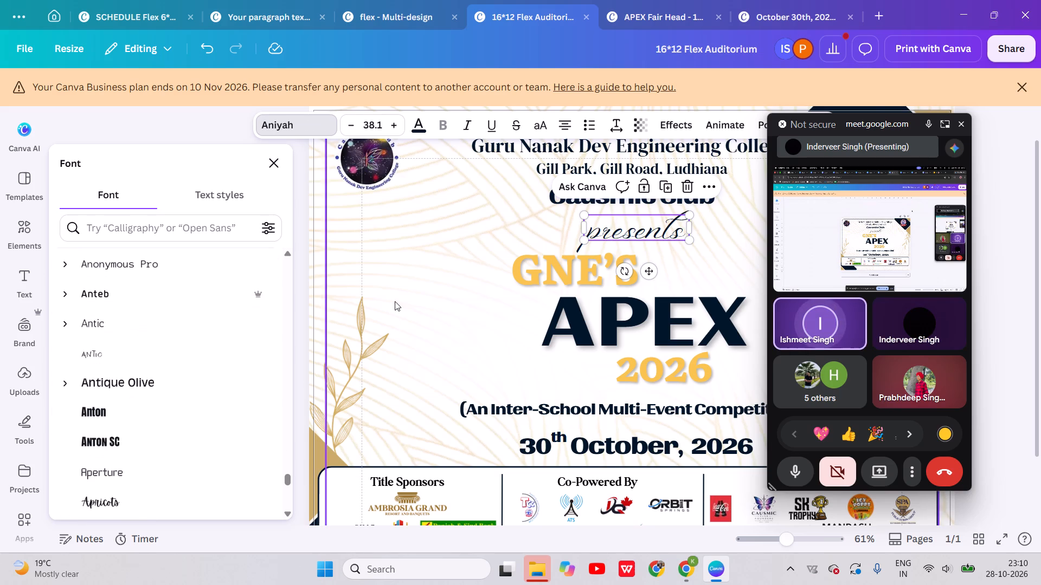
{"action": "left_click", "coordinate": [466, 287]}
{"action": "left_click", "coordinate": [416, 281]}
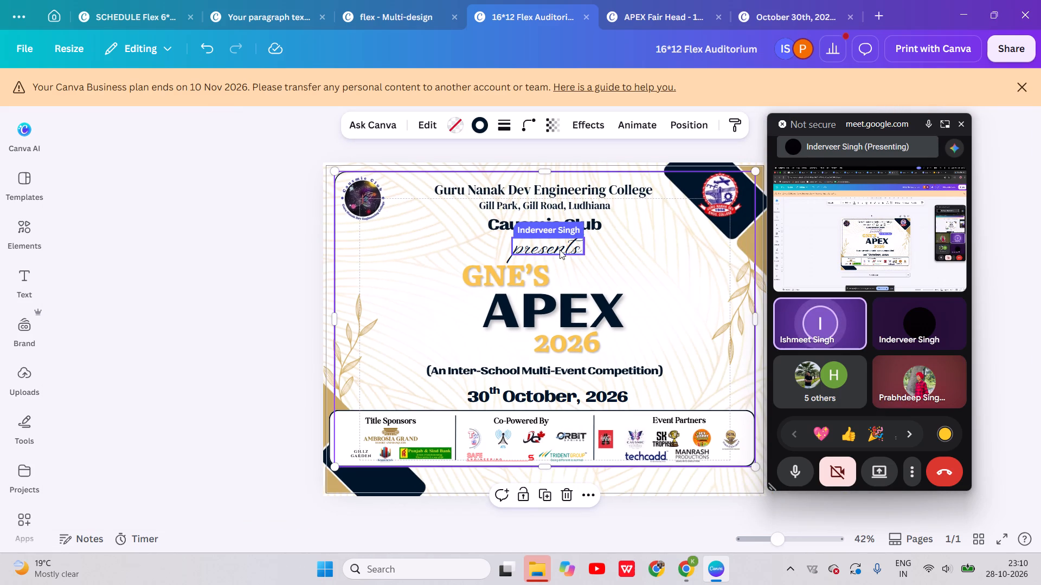
Reduce the font size of the "presents" text by six points in one-point decrements.
{"action": "left_click", "coordinate": [560, 250]}
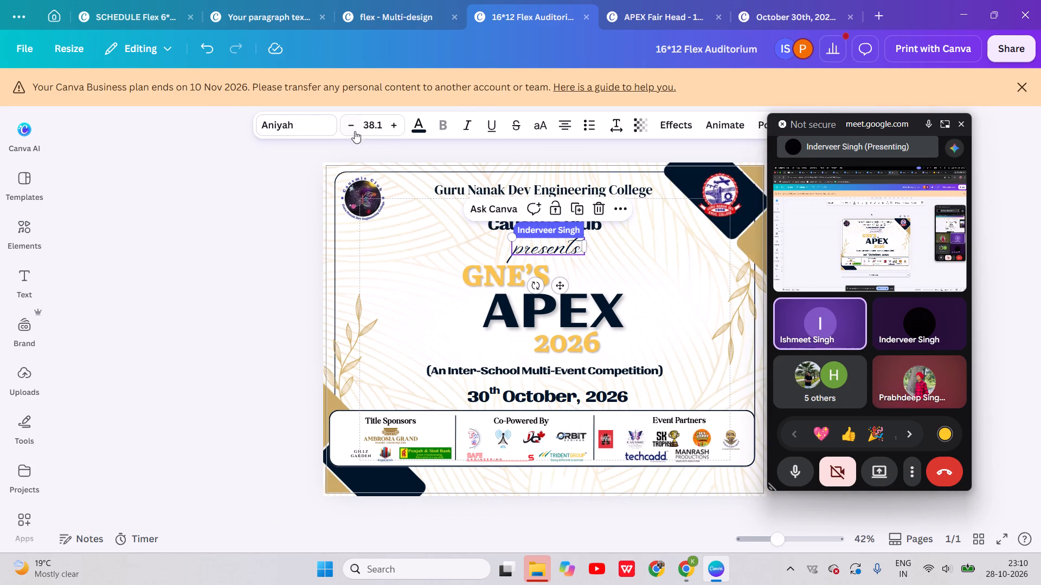
{"action": "left_click", "coordinate": [354, 131]}
{"action": "left_click", "coordinate": [354, 131]}
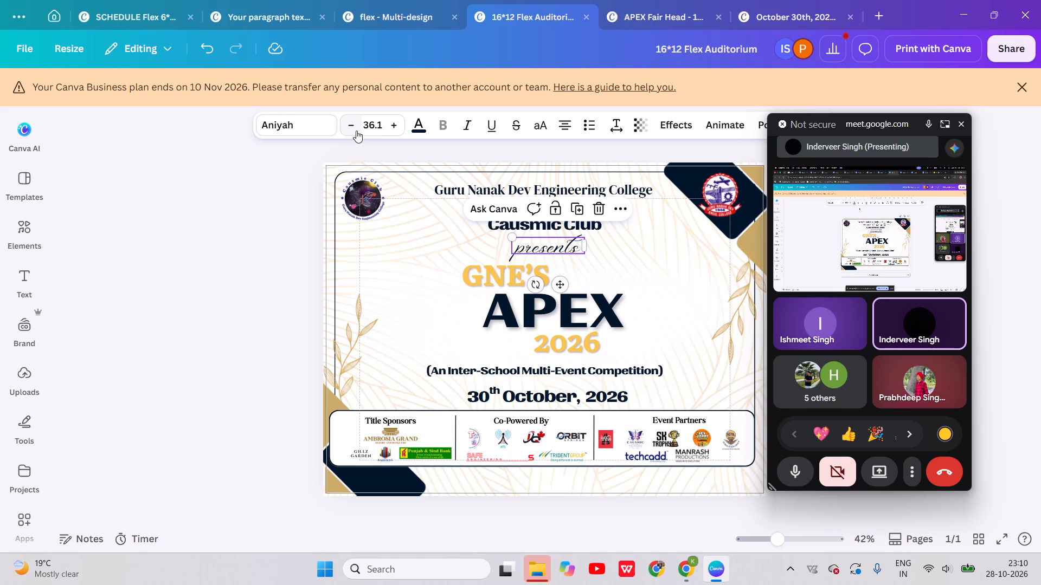
{"action": "left_click", "coordinate": [356, 131]}
{"action": "left_click", "coordinate": [603, 245]}
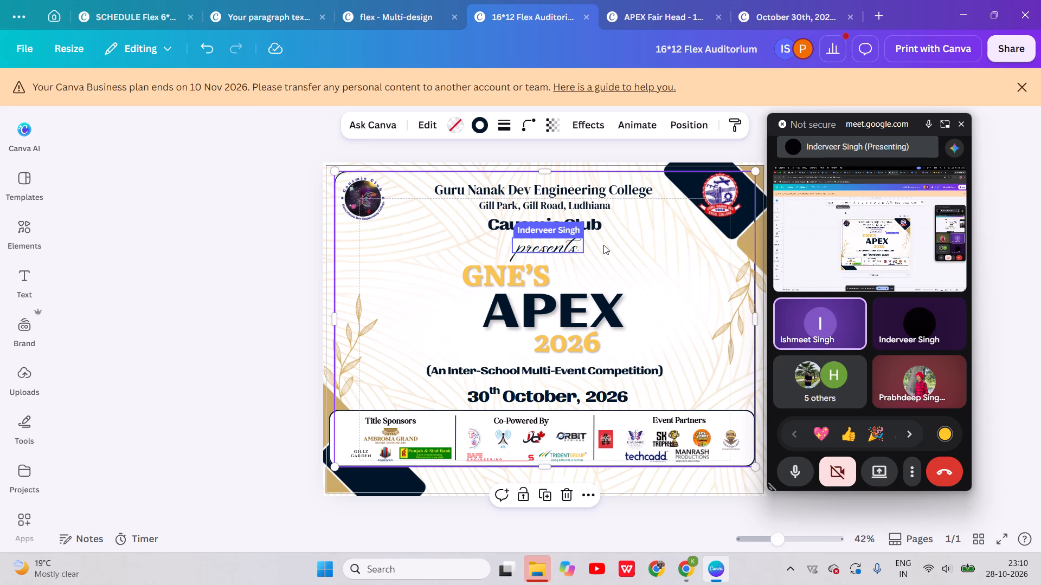
{"action": "left_click", "coordinate": [605, 270]}
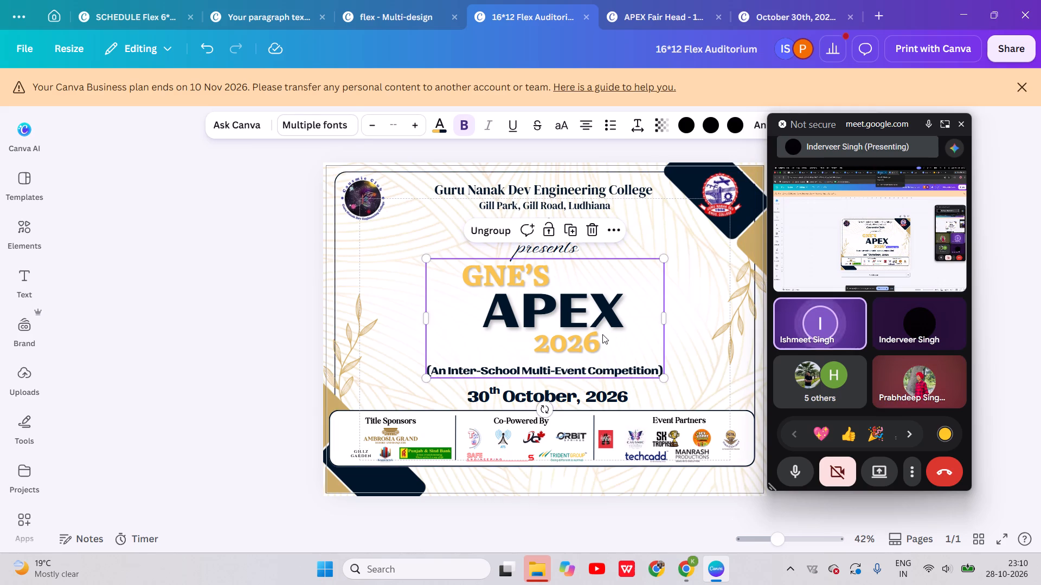
{"action": "left_click", "coordinate": [997, 405]}
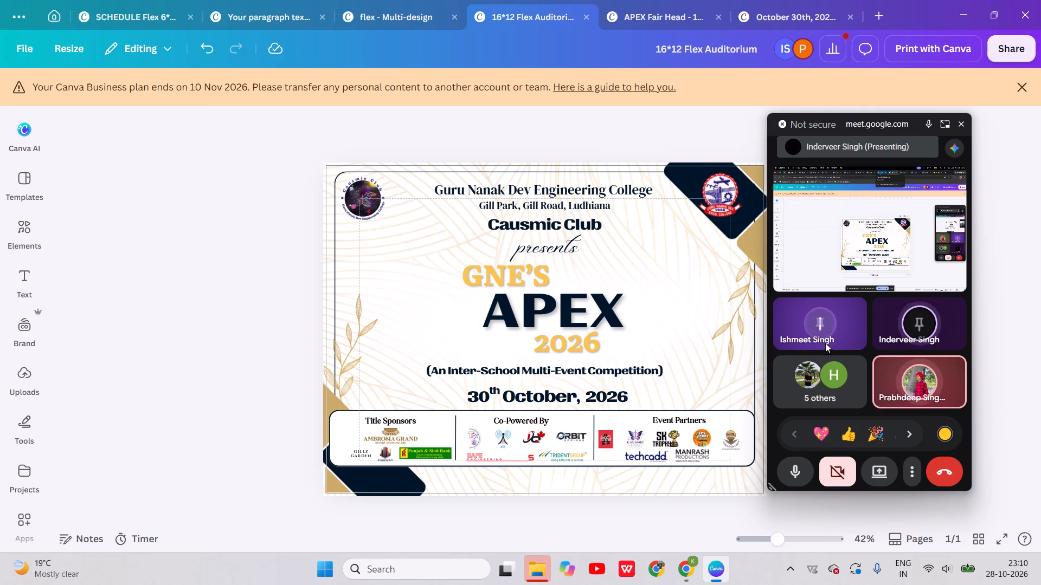
{"action": "left_click", "coordinate": [560, 242]}
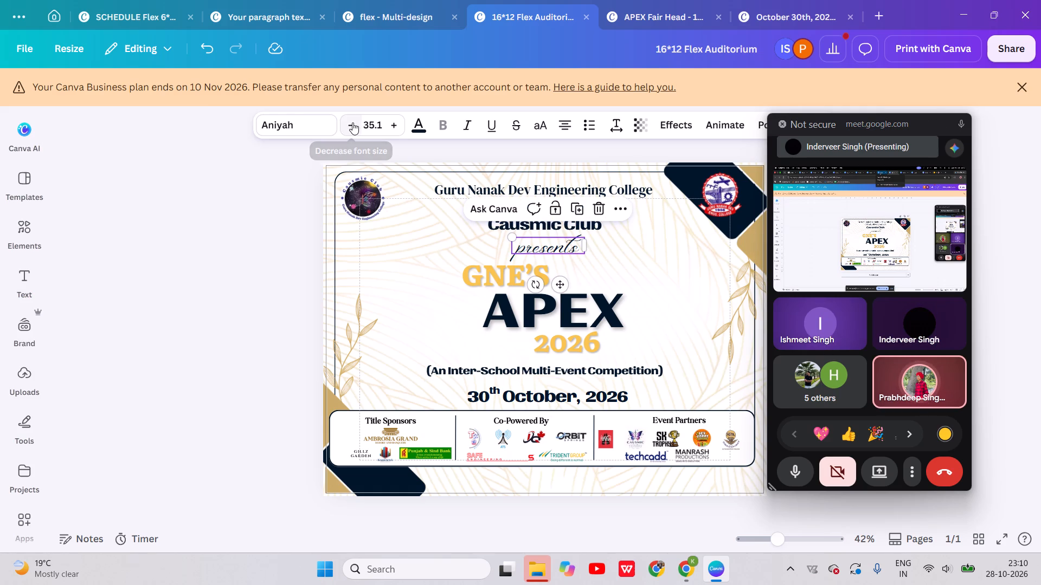
{"action": "left_click", "coordinate": [352, 122]}
{"action": "left_click", "coordinate": [625, 300]}
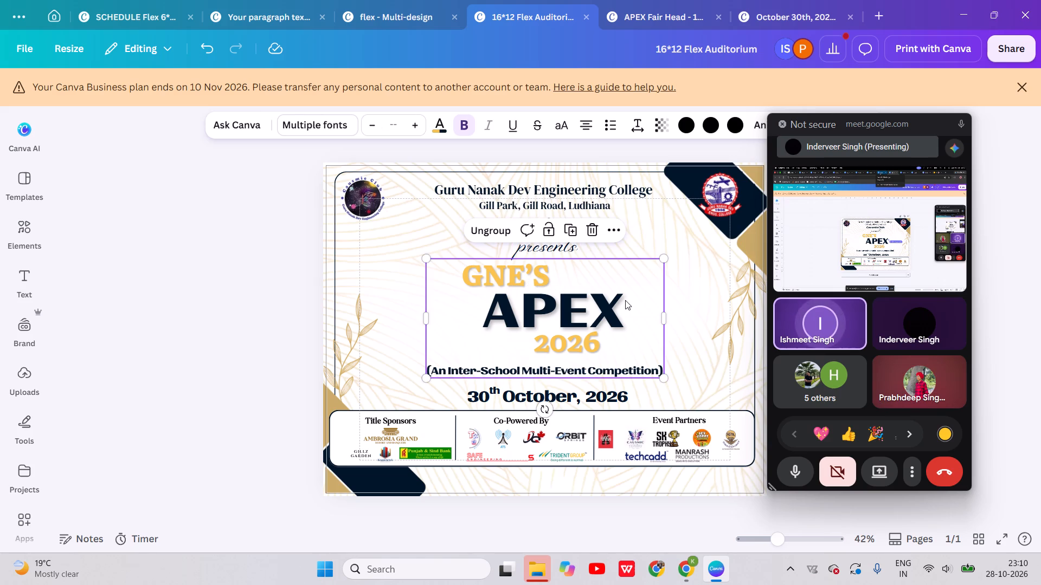
{"action": "left_click", "coordinate": [728, 287]}
{"action": "left_click", "coordinate": [558, 256]}
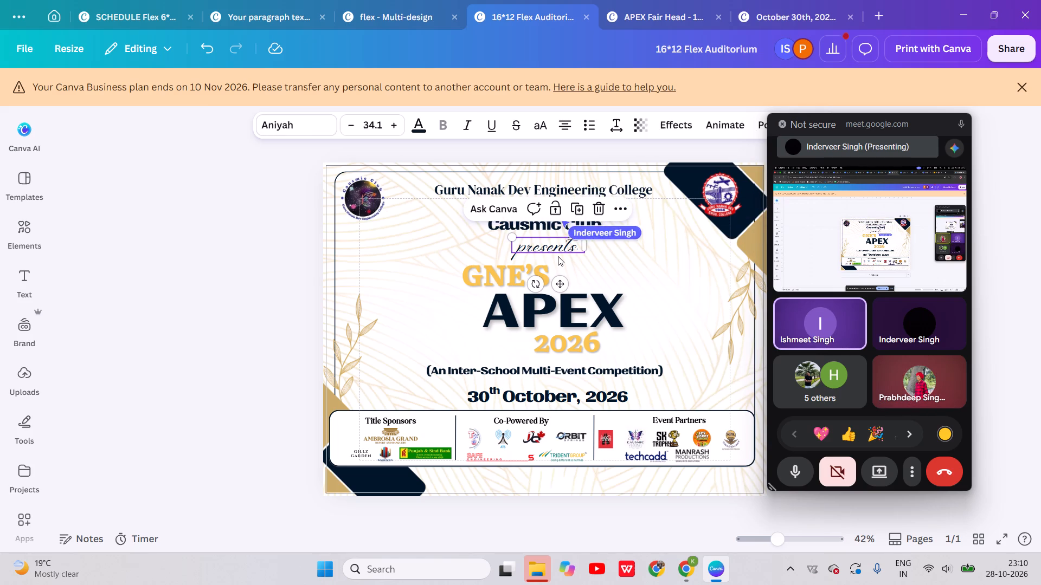
{"action": "left_click", "coordinate": [349, 129]}
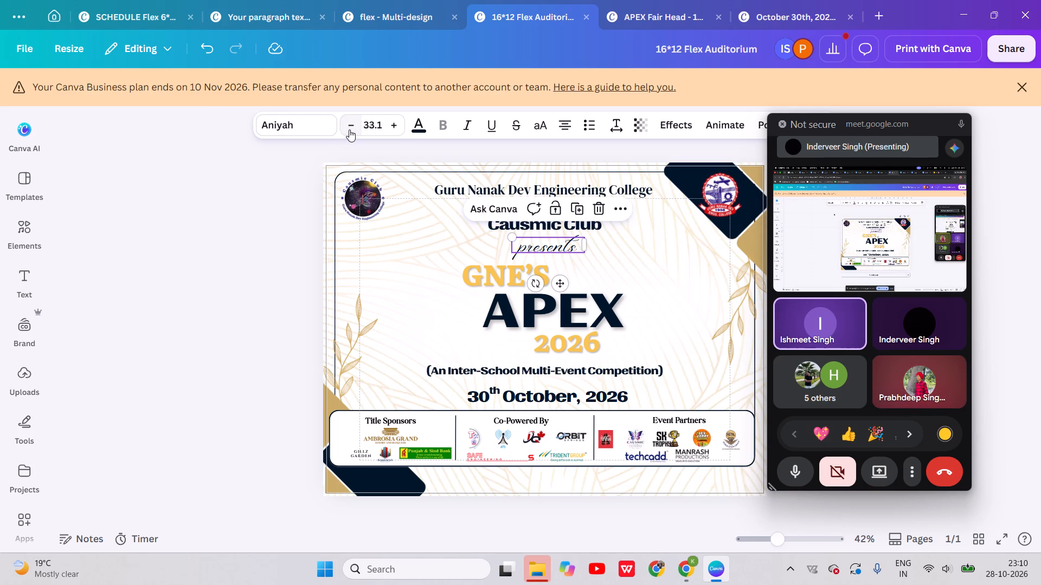
{"action": "left_click", "coordinate": [349, 129]}
{"action": "left_click", "coordinate": [687, 319]}
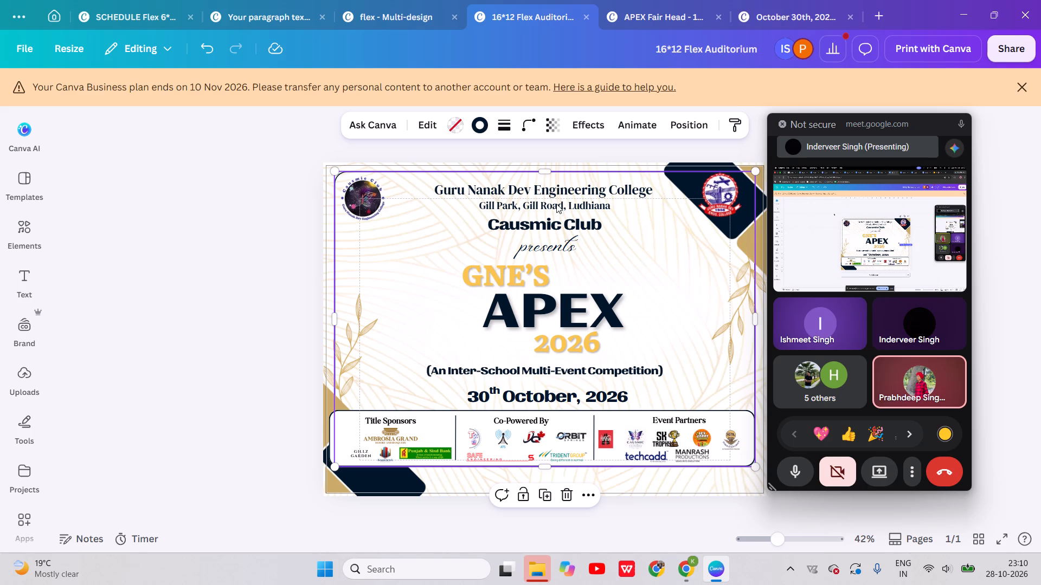
Nudge the grouped "GNE'S APEX 2026" title and its competition subtitle slightly down, away from the "presents" text.
{"action": "left_click", "coordinate": [515, 272]}
{"action": "key", "text": "Down"}
{"action": "key", "text": "Down"}
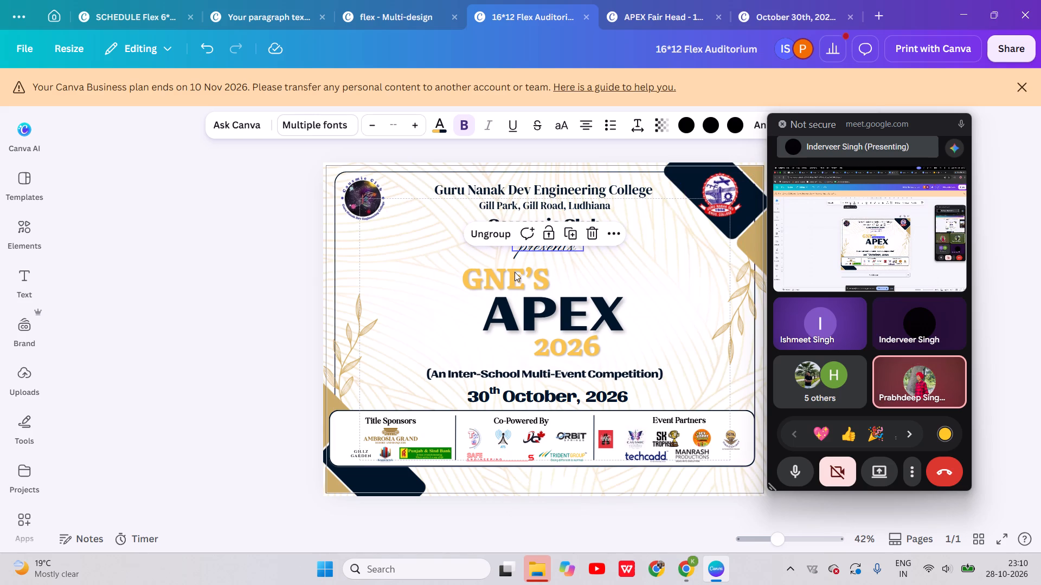
{"action": "key", "text": "Up"}
{"action": "key", "text": "Down"}
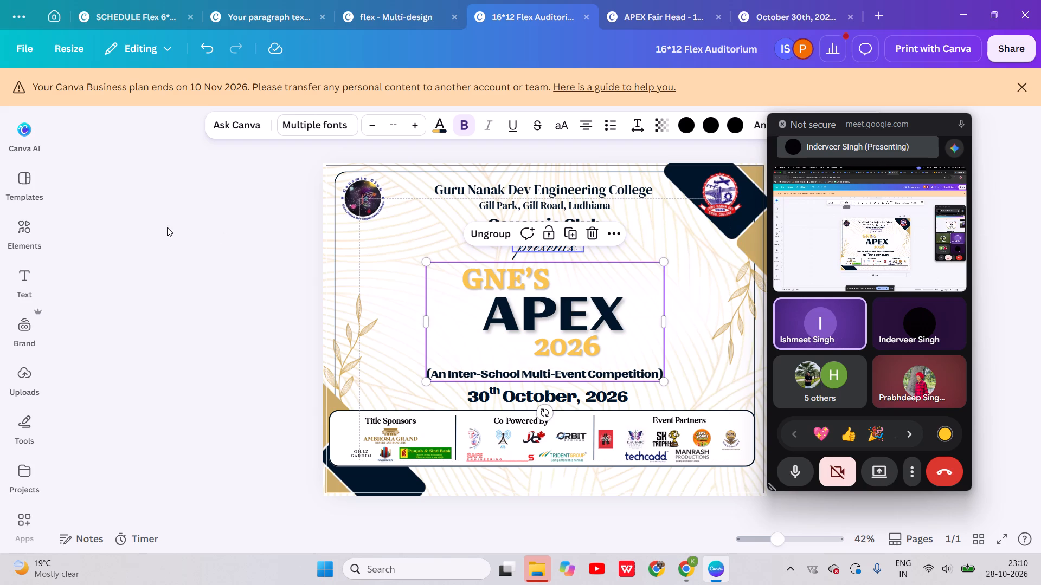
{"action": "left_click", "coordinate": [255, 284]}
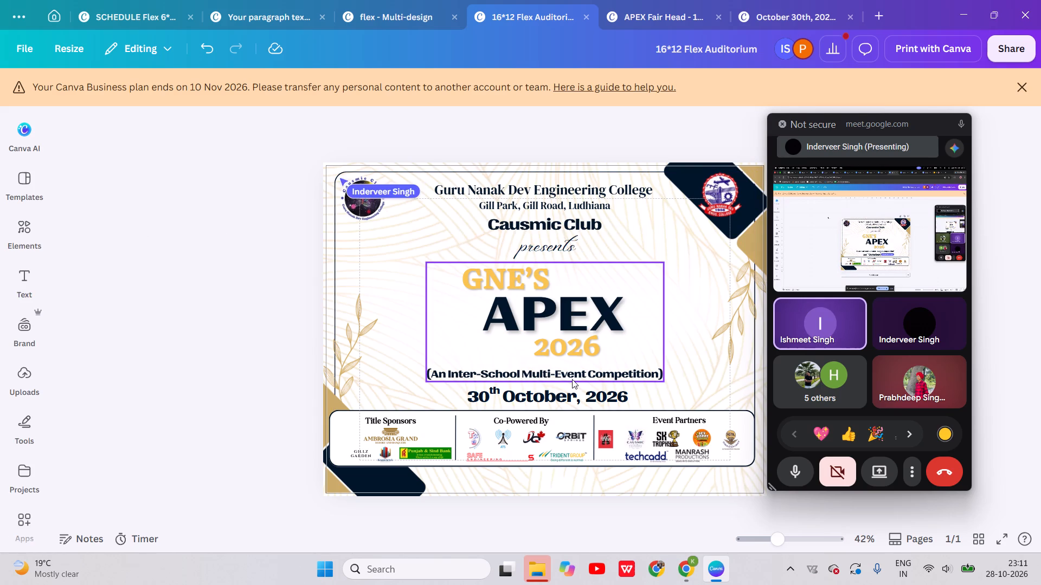
Shift the gold "2026" text to the right beneath "APEX" so it ends slightly past the letter X.
{"action": "scroll", "coordinate": [572, 379], "scroll_direction": "down", "scroll_amount": 1}
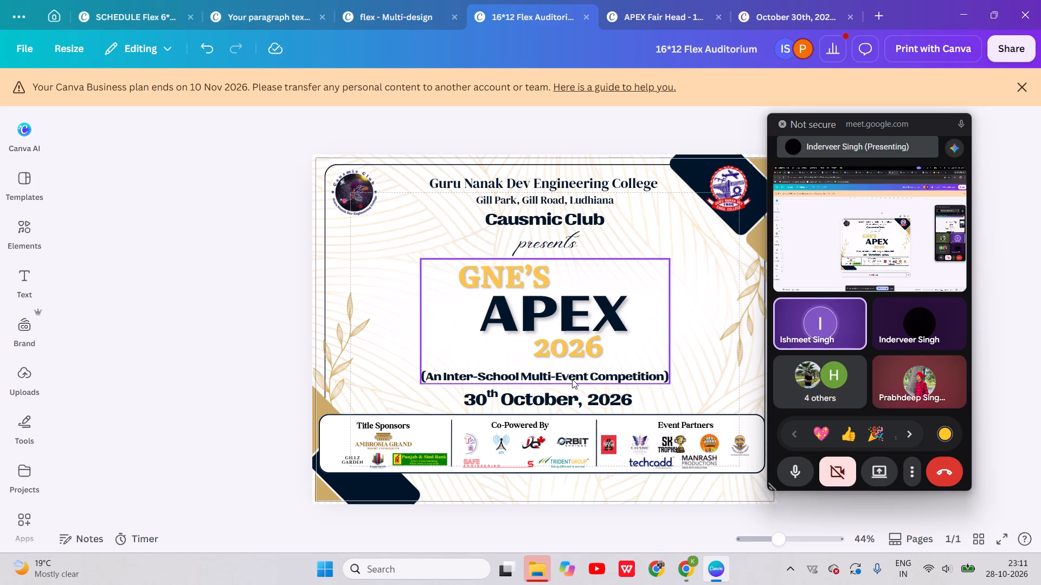
{"action": "left_click", "coordinate": [564, 351]}
{"action": "left_click", "coordinate": [564, 351]}
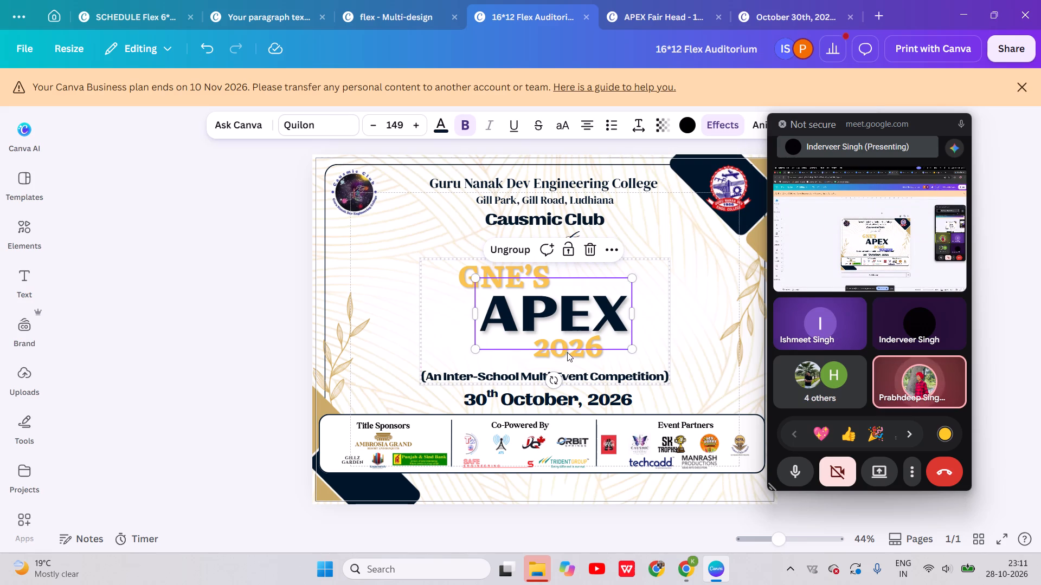
{"action": "left_click", "coordinate": [571, 354]}
{"action": "left_click", "coordinate": [600, 362]}
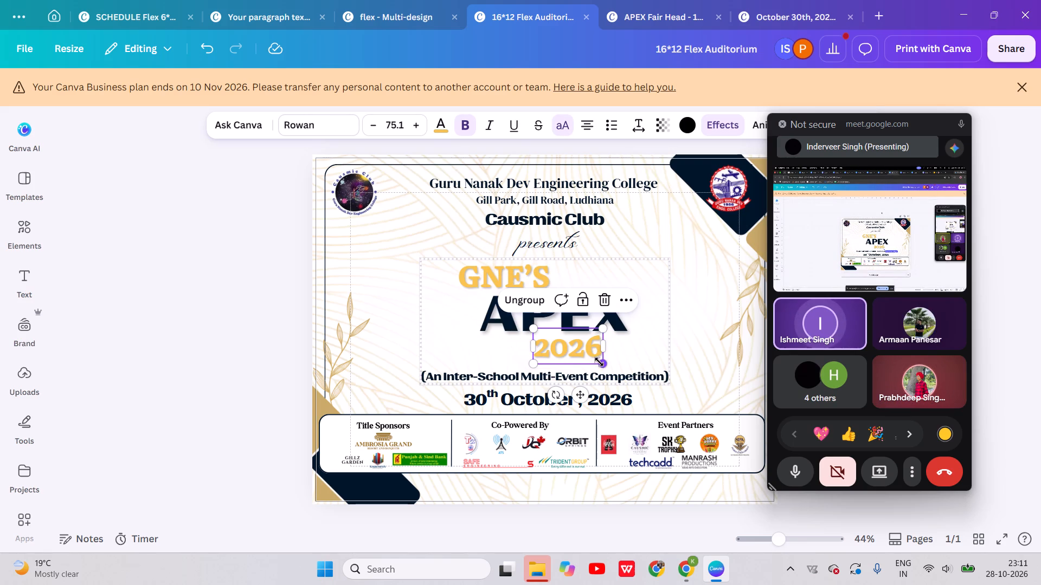
{"action": "left_click_drag", "start_coordinate": [594, 349], "coordinate": [626, 347]}
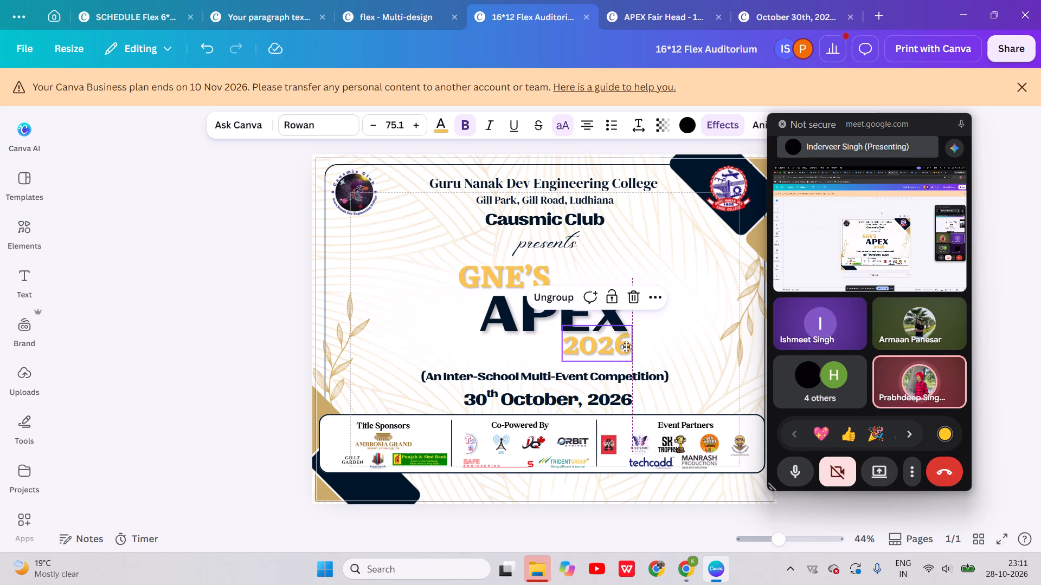
{"action": "left_click_drag", "start_coordinate": [626, 347], "coordinate": [629, 347]}
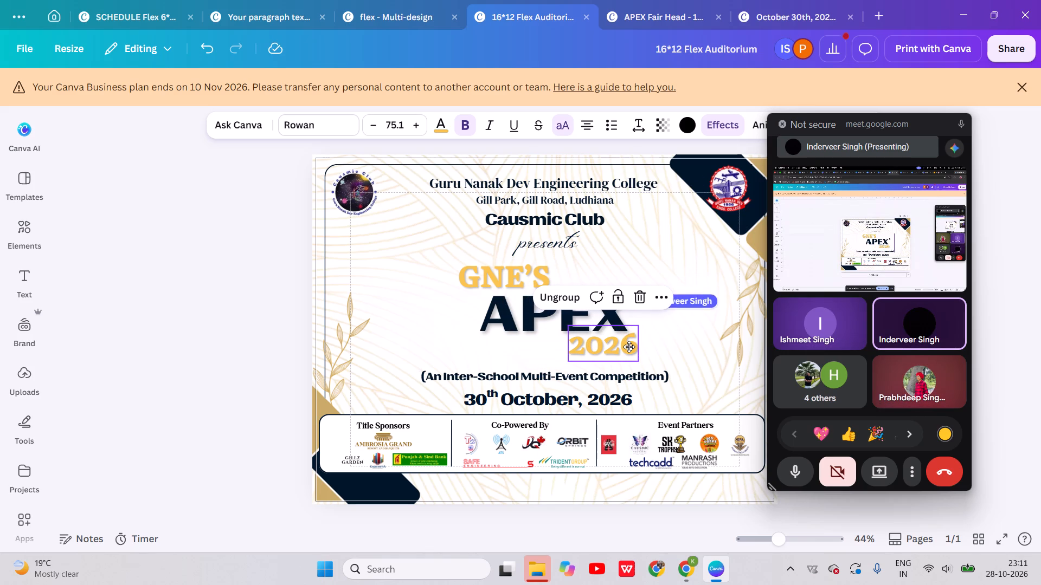
{"action": "left_click_drag", "start_coordinate": [629, 347], "coordinate": [635, 346]}
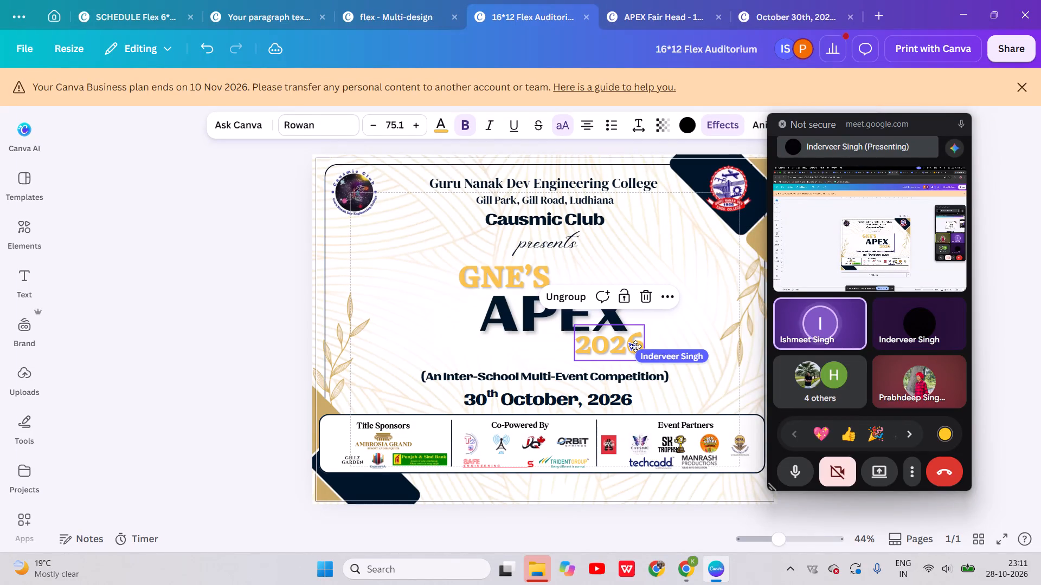
{"action": "left_click_drag", "start_coordinate": [635, 346], "coordinate": [635, 347]}
Fine-tune the "2026" text's position by nudging it slightly further right and down below "APEX".
{"action": "key", "text": "Right"}
{"action": "key", "text": "Right"}
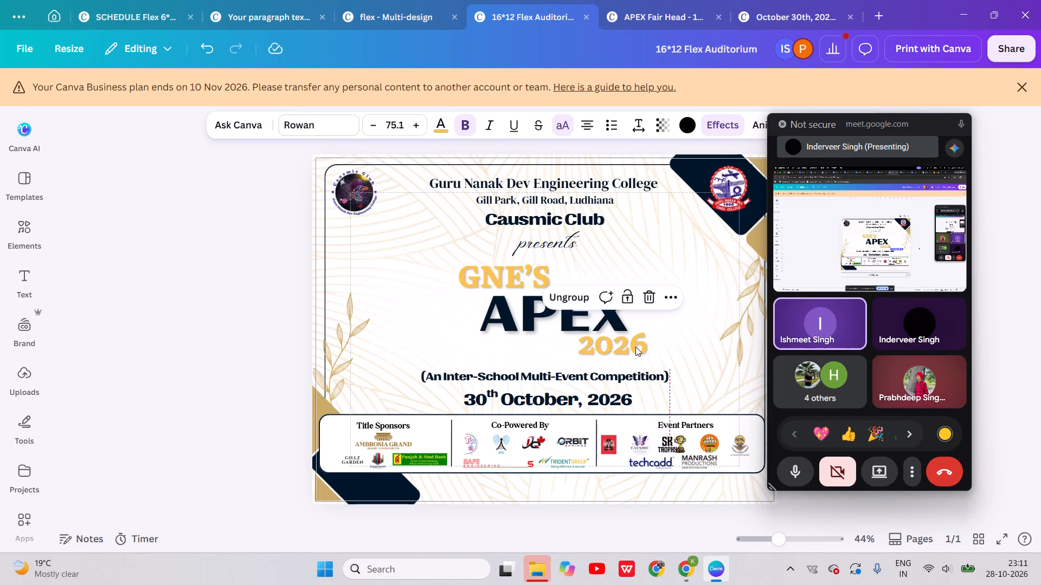
{"action": "key", "text": "Left"}
{"action": "key", "text": "Left"}
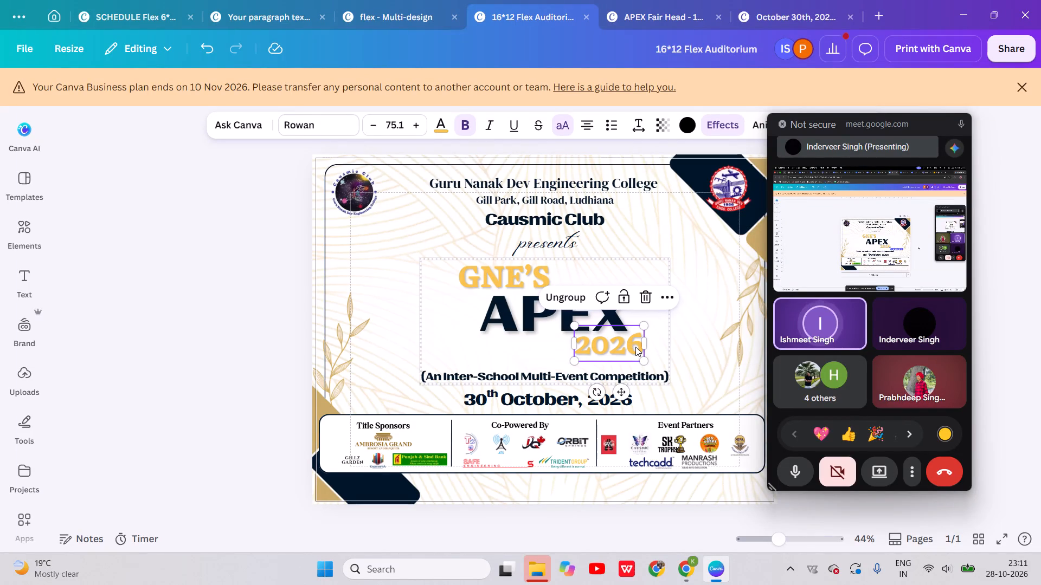
{"action": "key", "text": "Right"}
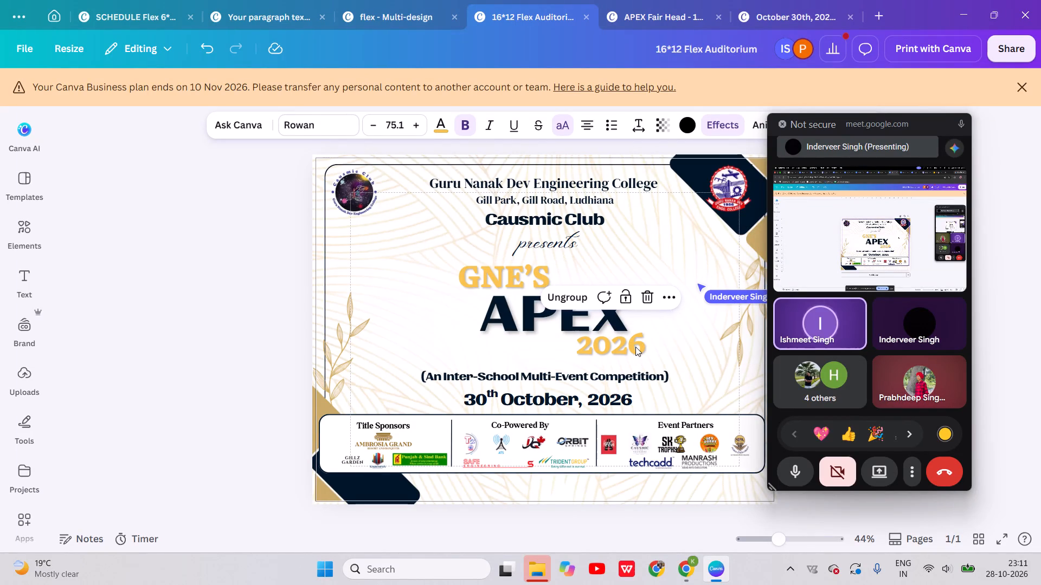
{"action": "key", "text": "Right"}
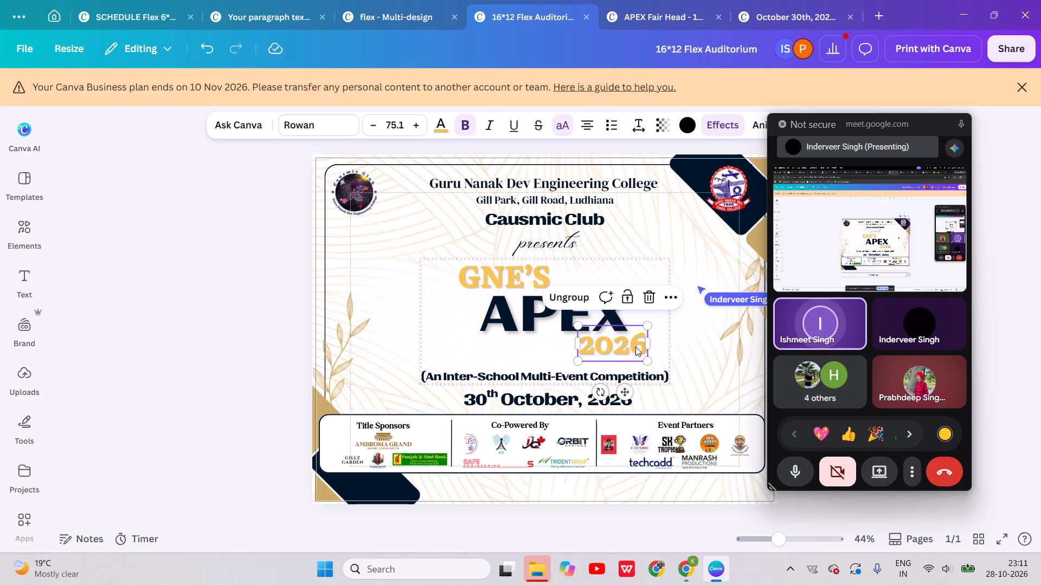
{"action": "key", "text": "Right"}
{"action": "key", "text": "Right"}
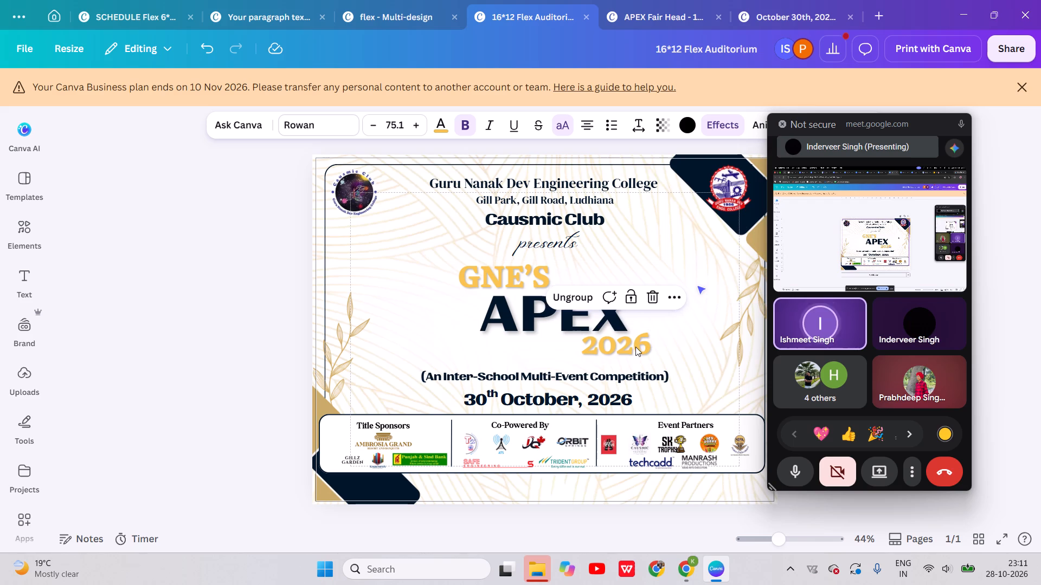
{"action": "key", "text": "Down"}
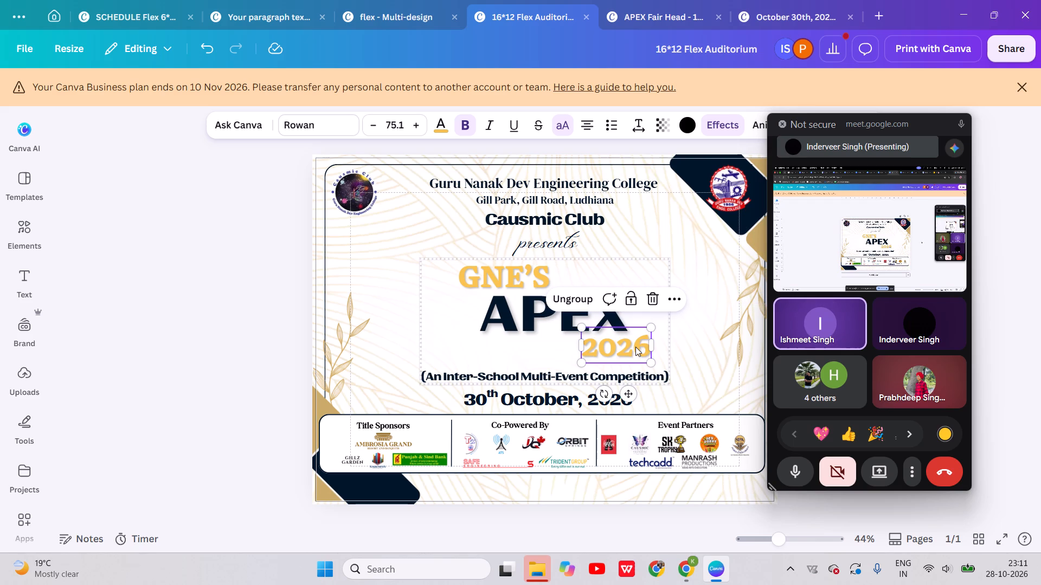
{"action": "left_click", "coordinate": [331, 323]}
{"action": "left_click", "coordinate": [408, 349]}
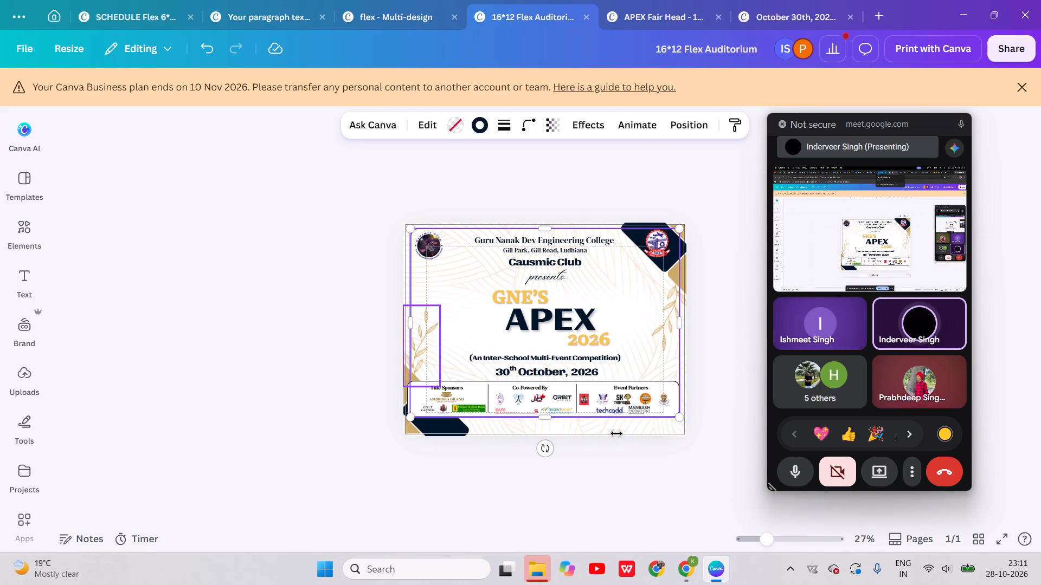
{"action": "left_click", "coordinate": [689, 440]}
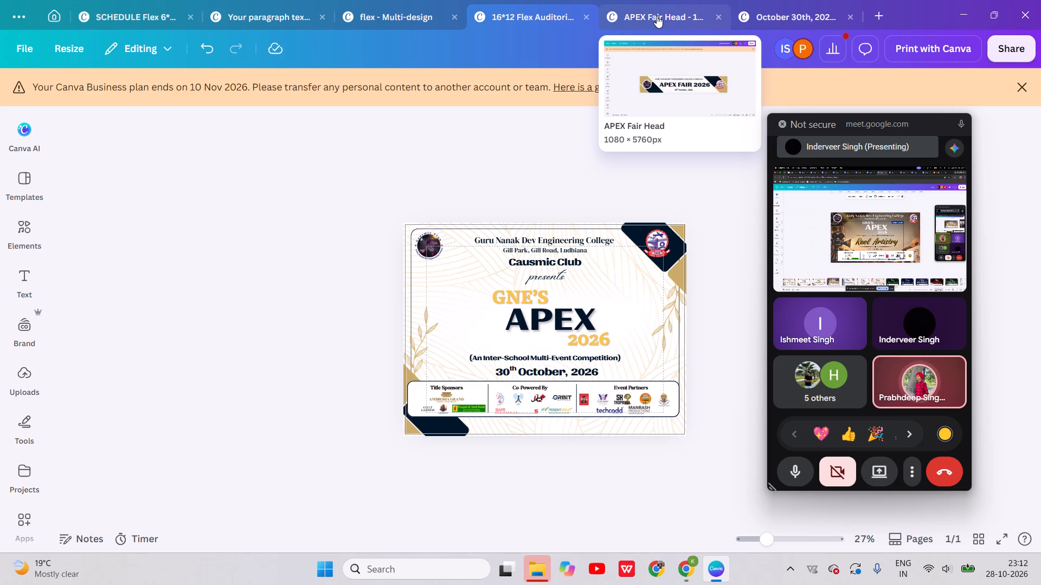
In the flex design, go to the Reel Artistry page and shift the large overlay image so its upper edge meets the page's top edge.
{"action": "left_click", "coordinate": [687, 12]}
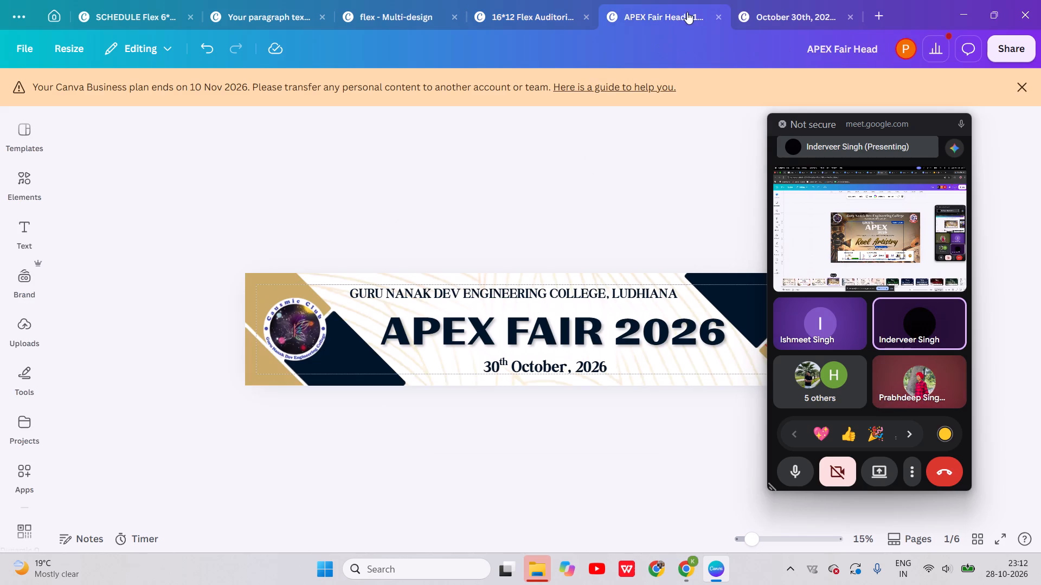
{"action": "left_click", "coordinate": [386, 12]}
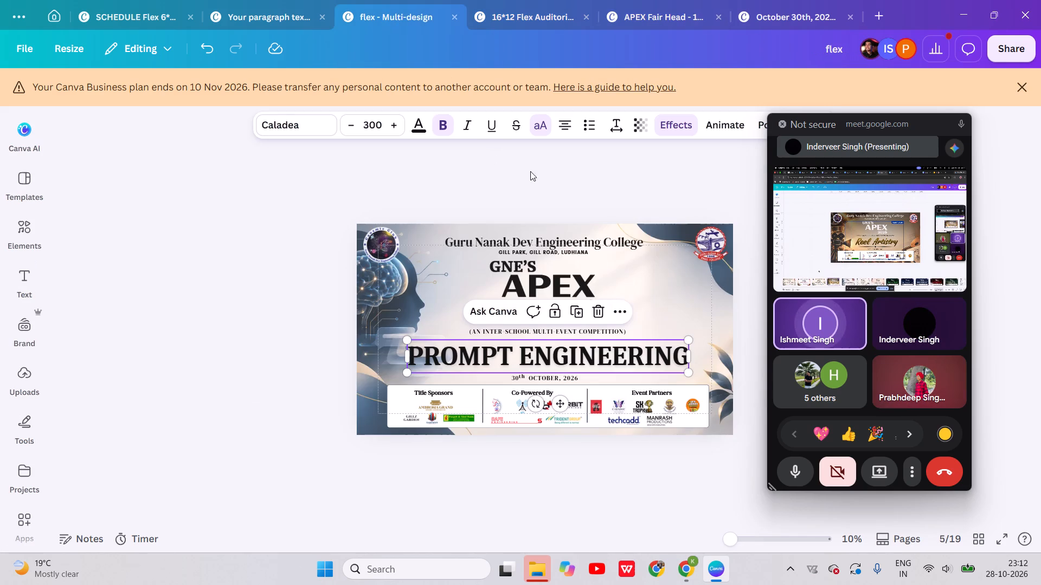
{"action": "left_click", "coordinate": [555, 192]}
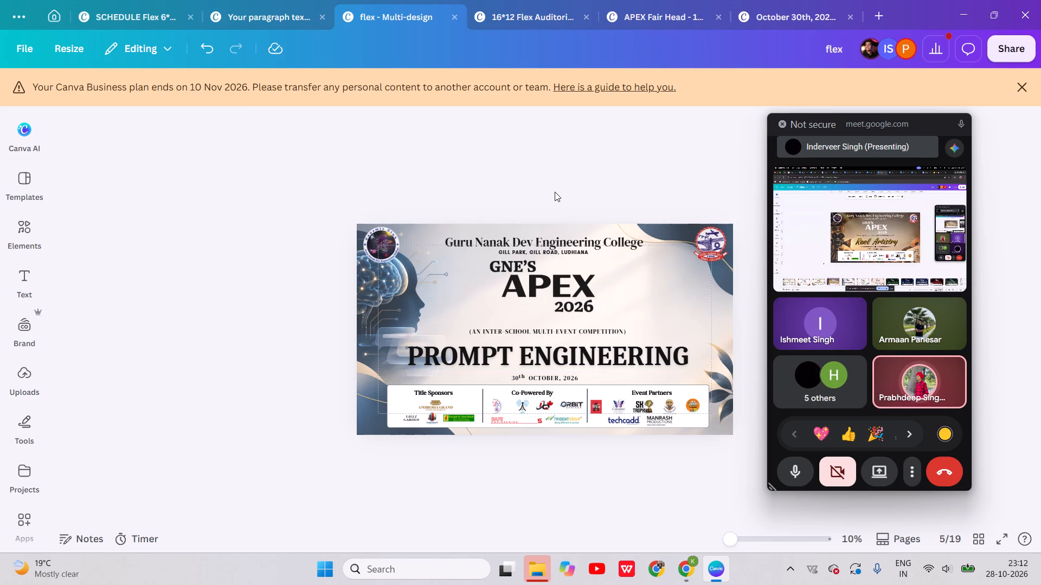
{"action": "key", "text": "Left"}
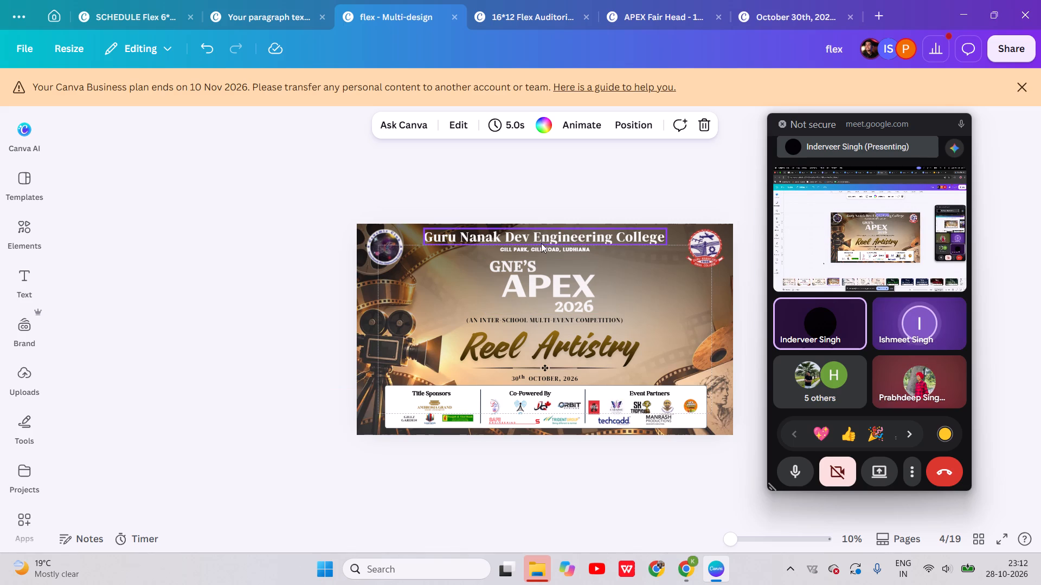
{"action": "scroll", "coordinate": [542, 251], "scroll_direction": "down", "scroll_amount": 1}
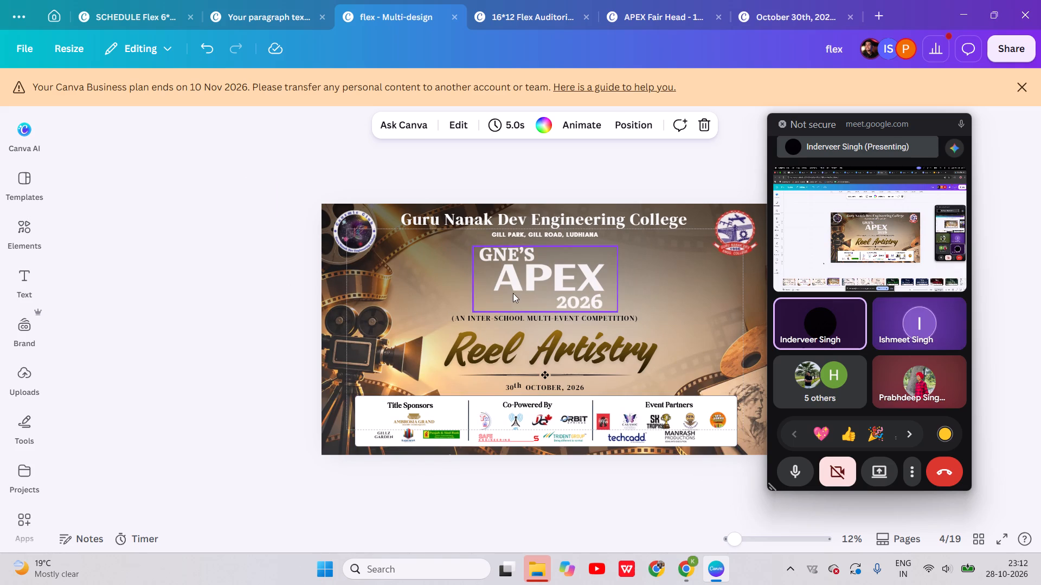
{"action": "left_click", "coordinate": [631, 161]}
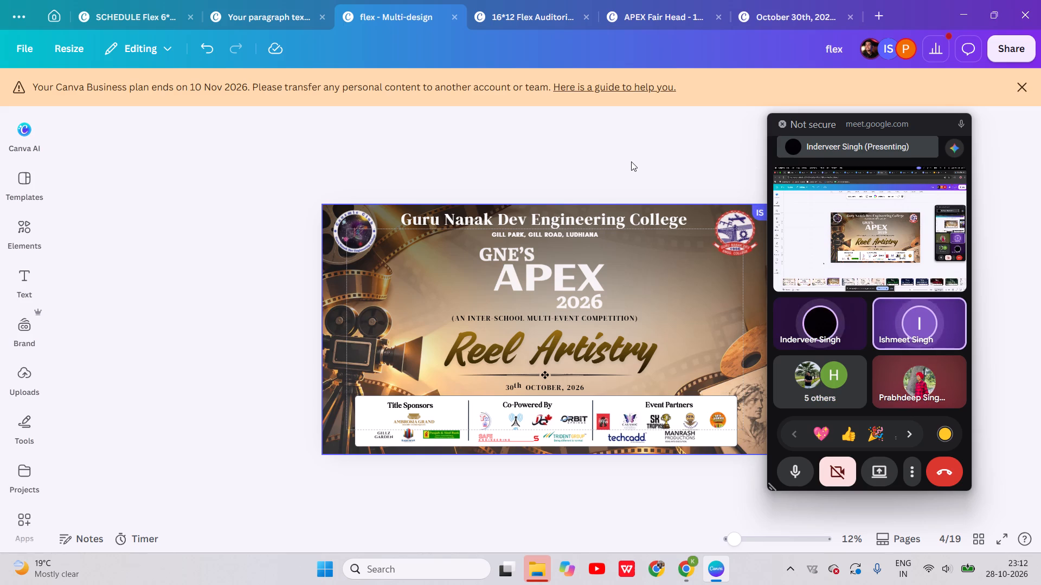
{"action": "left_click_drag", "start_coordinate": [639, 282], "coordinate": [637, 314]}
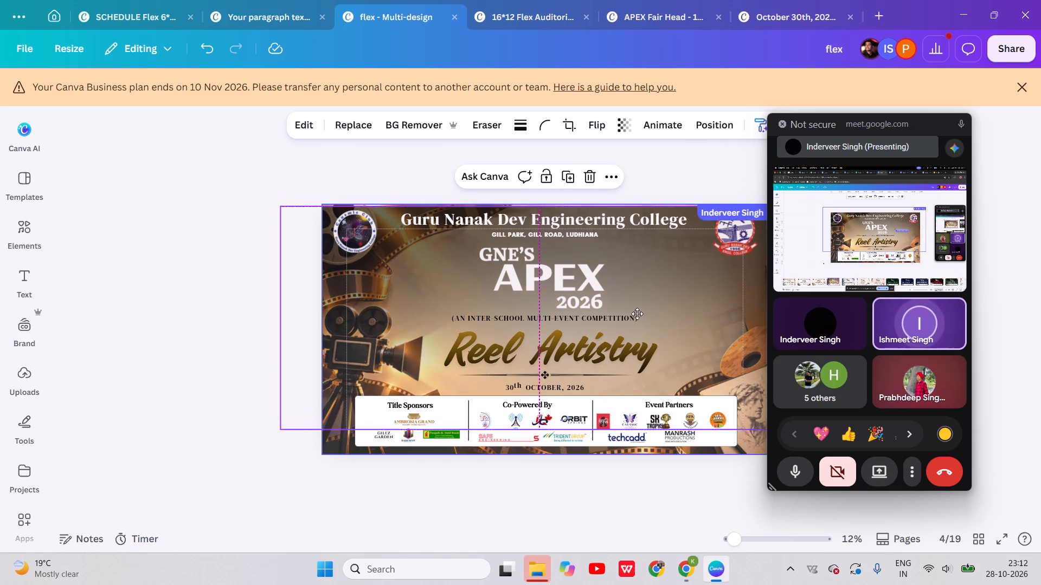
{"action": "left_click_drag", "start_coordinate": [637, 314], "coordinate": [637, 308]}
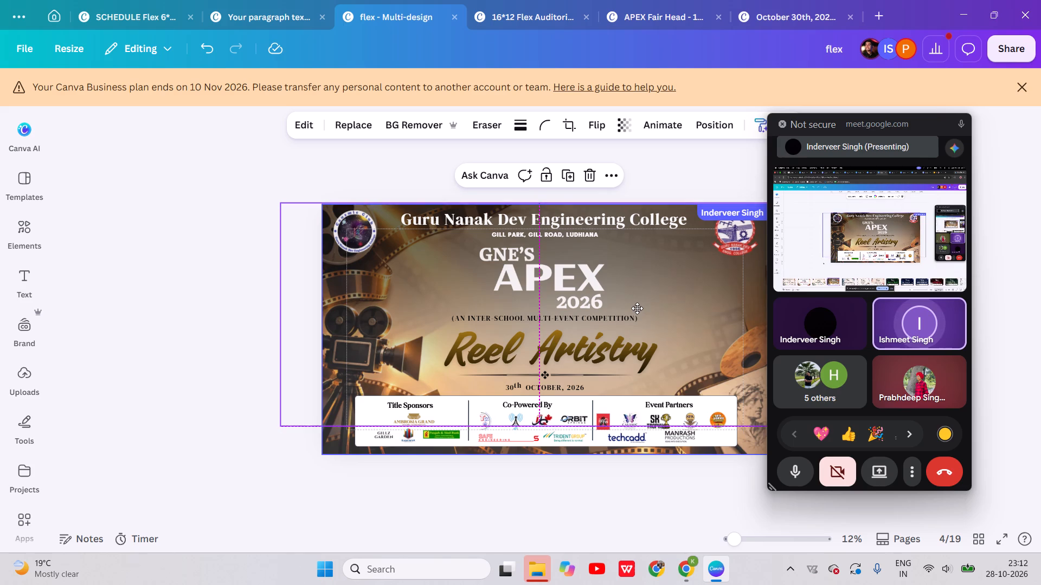
{"action": "left_click_drag", "start_coordinate": [637, 308], "coordinate": [637, 308]}
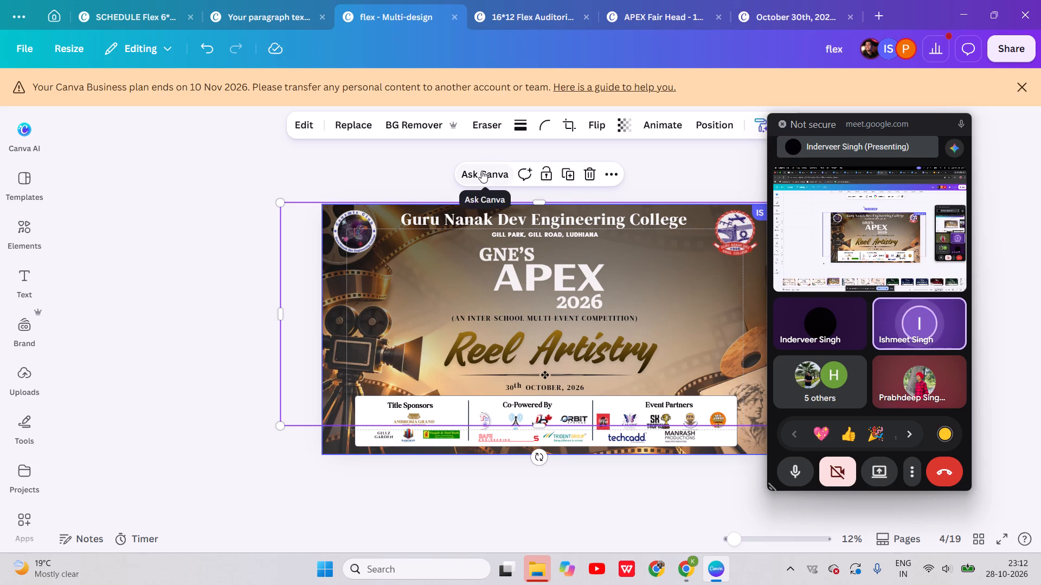
{"action": "left_click", "coordinate": [416, 172]}
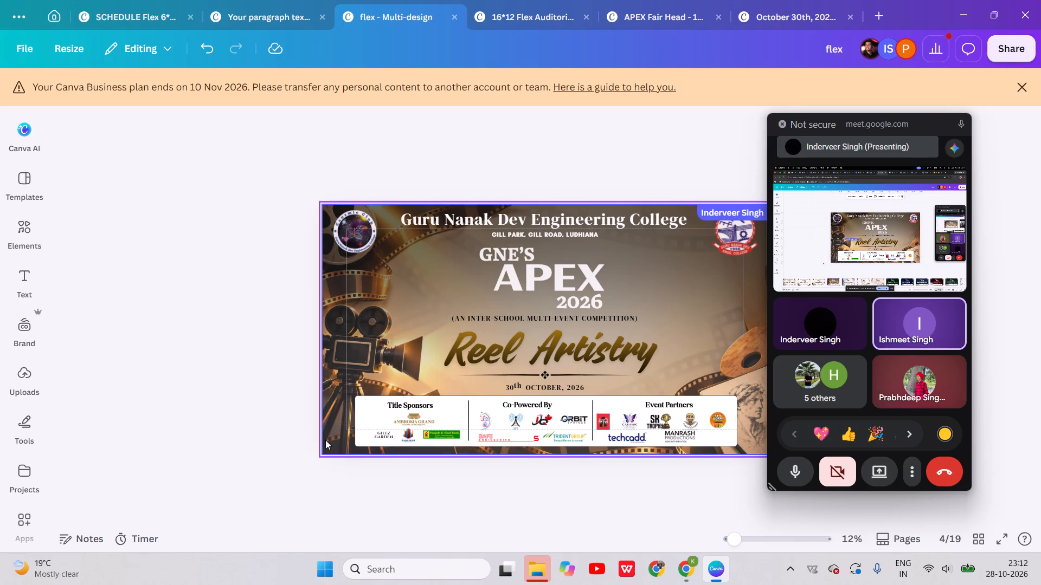
Set the transparency of the Reel Artistry page's film-themed background image to 89.
{"action": "left_click", "coordinate": [330, 441]}
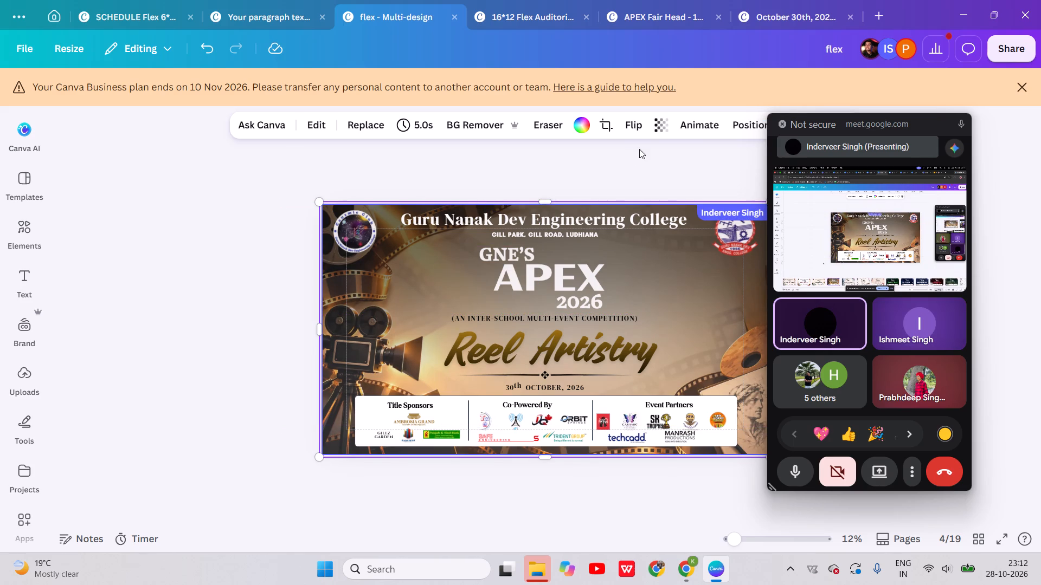
{"action": "left_click", "coordinate": [659, 128]}
{"action": "left_click_drag", "start_coordinate": [674, 178], "coordinate": [683, 180]}
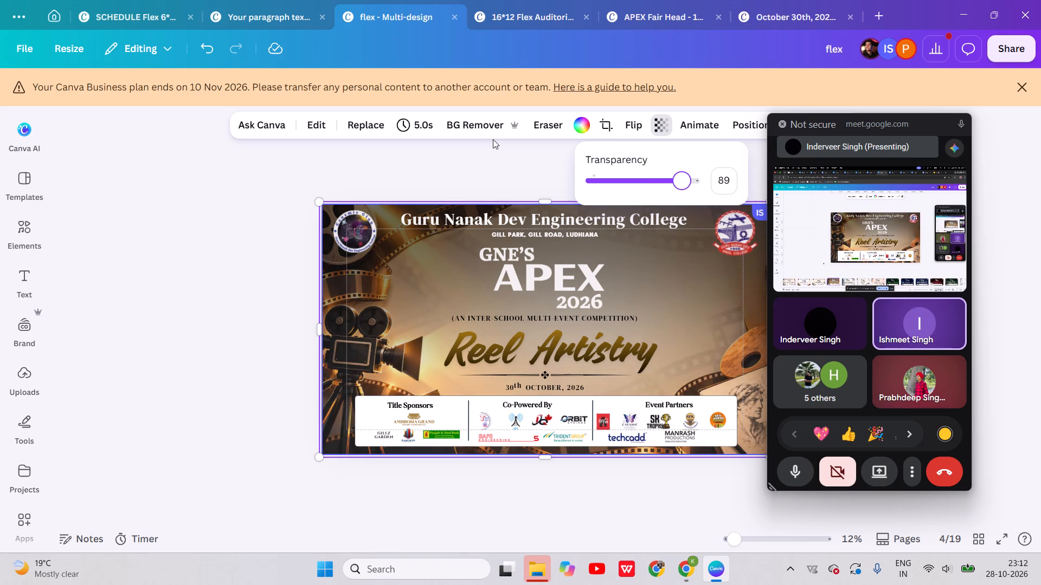
{"action": "left_click", "coordinate": [493, 139]}
{"action": "left_click", "coordinate": [496, 163]}
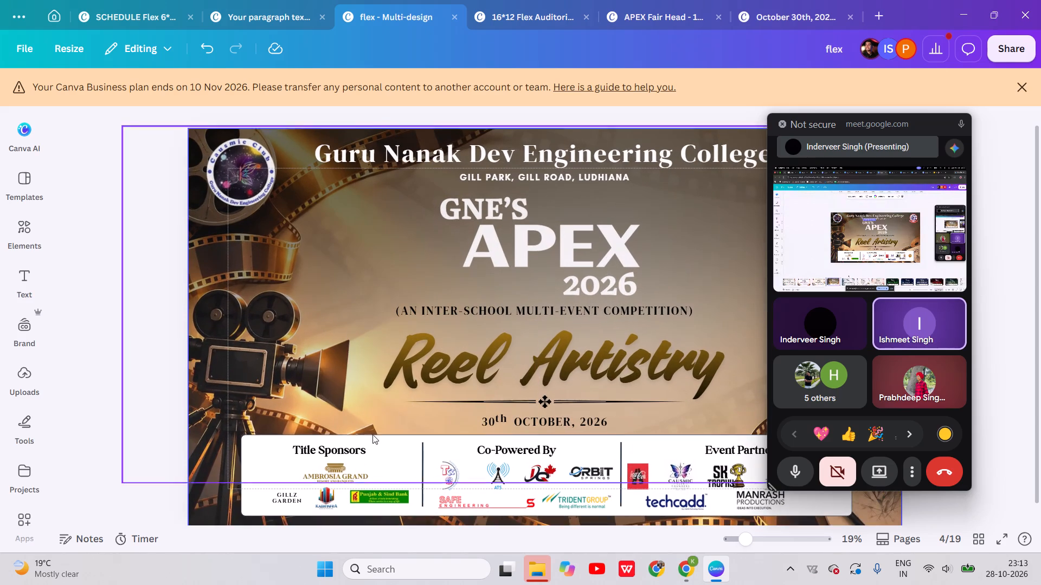
Nudge the grouped title sponsor logos (Ambrosia Grand, Punjab & Sind Bank) slightly left within the sponsor box on the Reel Artistry page.
{"action": "left_click", "coordinate": [332, 469]}
{"action": "key", "text": "Left"}
{"action": "key", "text": "Left"}
{"action": "key", "text": "Left"}
{"action": "key", "text": "Left"}
{"action": "key", "text": "Left"}
{"action": "key", "text": "Left"}
{"action": "key", "text": "Left"}
{"action": "key", "text": "Left"}
{"action": "key", "text": "Left"}
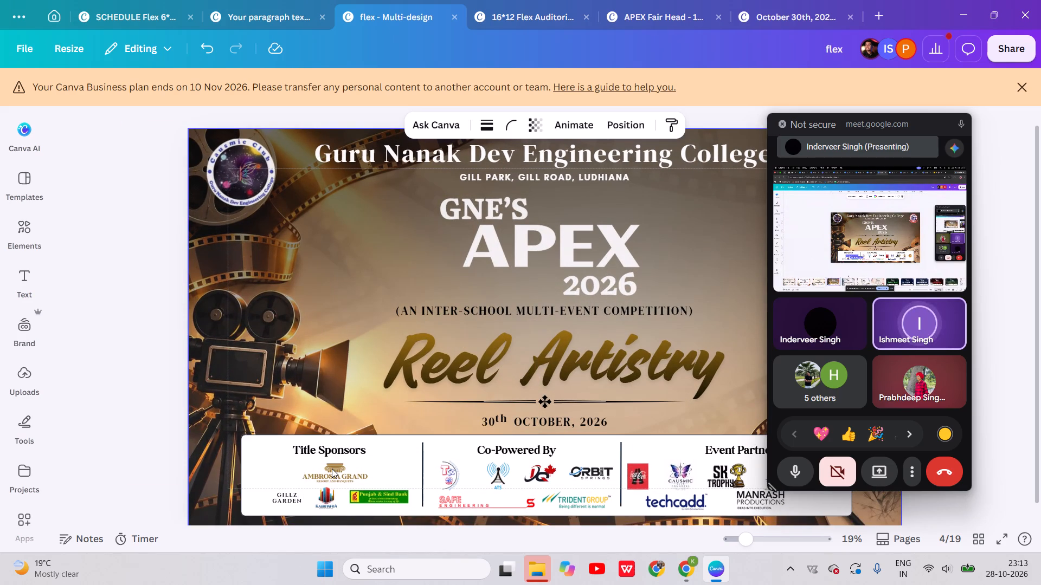
{"action": "key", "text": "Left"}
{"action": "key", "text": "Left"}
{"action": "key", "text": "Left"}
{"action": "key", "text": "Left"}
{"action": "key", "text": "Left"}
{"action": "key", "text": "Left"}
{"action": "key", "text": "Left"}
{"action": "key", "text": "Left"}
{"action": "key", "text": "Left"}
{"action": "key", "text": "Left"}
{"action": "key", "text": "Left"}
{"action": "key", "text": "Left"}
{"action": "key", "text": "Left"}
{"action": "key", "text": "Left"}
{"action": "key", "text": "Left"}
{"action": "key", "text": "Left"}
{"action": "key", "text": "Left"}
{"action": "key", "text": "Left"}
{"action": "key", "text": "Left"}
{"action": "key", "text": "Left"}
{"action": "key", "text": "Left"}
{"action": "key", "text": "Left"}
{"action": "key", "text": "Left"}
{"action": "key", "text": "Left"}
{"action": "key", "text": "Left"}
{"action": "key", "text": "Left"}
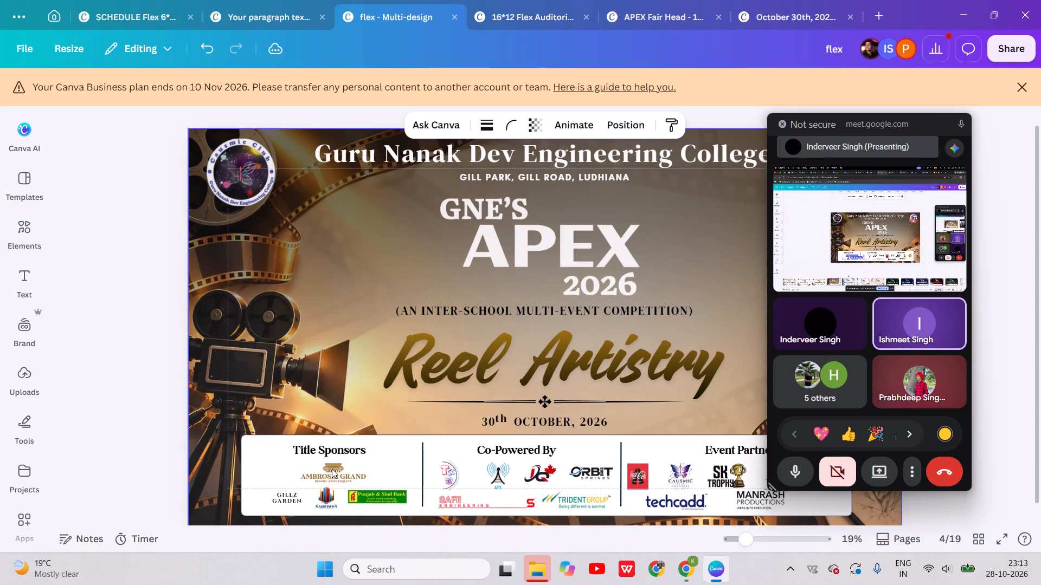
{"action": "key", "text": "Left"}
{"action": "key", "text": "Left"}
{"action": "key", "text": "Left"}
{"action": "key", "text": "Left"}
{"action": "key", "text": "Left"}
{"action": "key", "text": "Left"}
{"action": "key", "text": "Left"}
{"action": "key", "text": "Left"}
{"action": "key", "text": "Left"}
{"action": "key", "text": "Left"}
{"action": "key", "text": "Left"}
{"action": "key", "text": "Left"}
{"action": "key", "text": "Left"}
{"action": "key", "text": "Left"}
{"action": "key", "text": "Left"}
{"action": "key", "text": "Left"}
{"action": "key", "text": "Left"}
{"action": "key", "text": "Left"}
{"action": "key", "text": "Left"}
{"action": "key", "text": "Left"}
{"action": "key", "text": "Left"}
{"action": "key", "text": "Left"}
{"action": "key", "text": "Left"}
{"action": "key", "text": "Left"}
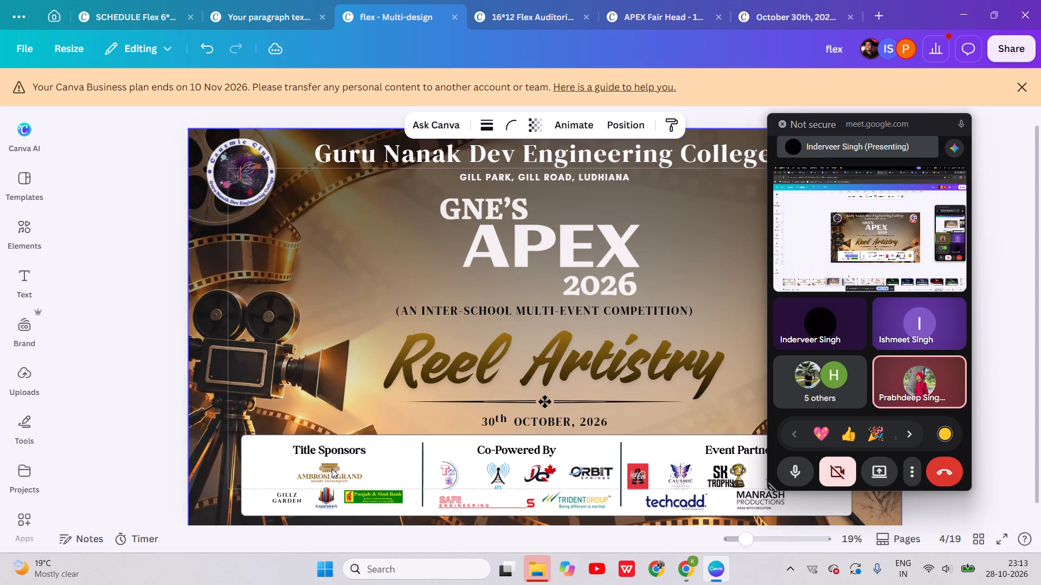
Nudge the Punjab & Sind Bank logo right within its group, widening the gap to the neighbouring sponsor logo.
{"action": "left_click", "coordinate": [376, 495]}
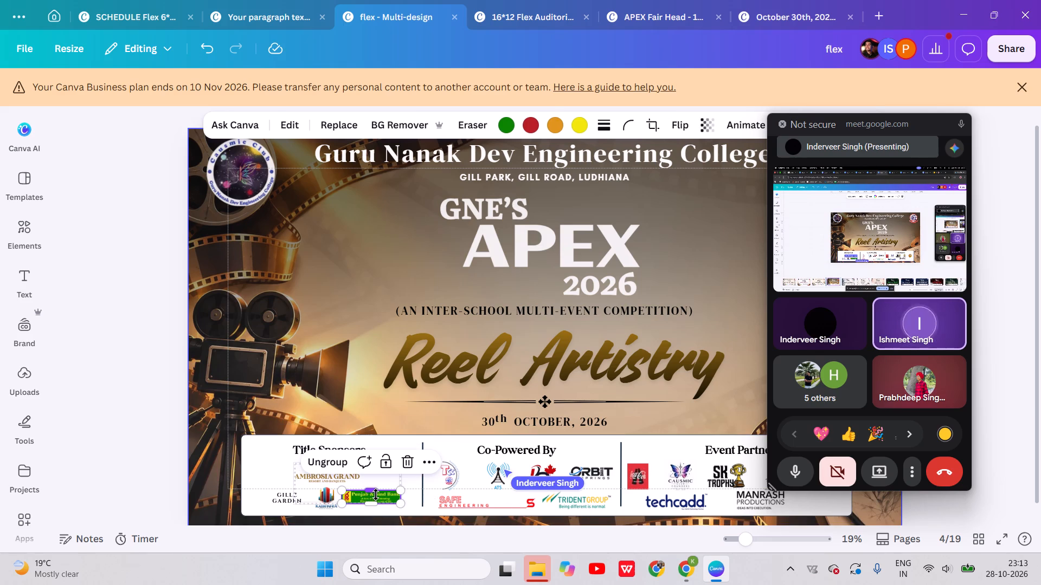
{"action": "key", "text": "Right"}
{"action": "key", "text": "Right"}
{"action": "key", "text": "Right"}
{"action": "key", "text": "Right"}
{"action": "key", "text": "Right"}
{"action": "key", "text": "Right"}
{"action": "key", "text": "Right"}
{"action": "key", "text": "Right"}
{"action": "key", "text": "Right"}
{"action": "key", "text": "Right"}
{"action": "key", "text": "Right"}
{"action": "key", "text": "Right"}
{"action": "key", "text": "Right"}
{"action": "key", "text": "Right"}
{"action": "key", "text": "Right"}
{"action": "key", "text": "Right"}
{"action": "key", "text": "Right"}
{"action": "key", "text": "Right"}
{"action": "key", "text": "Right"}
{"action": "key", "text": "Right"}
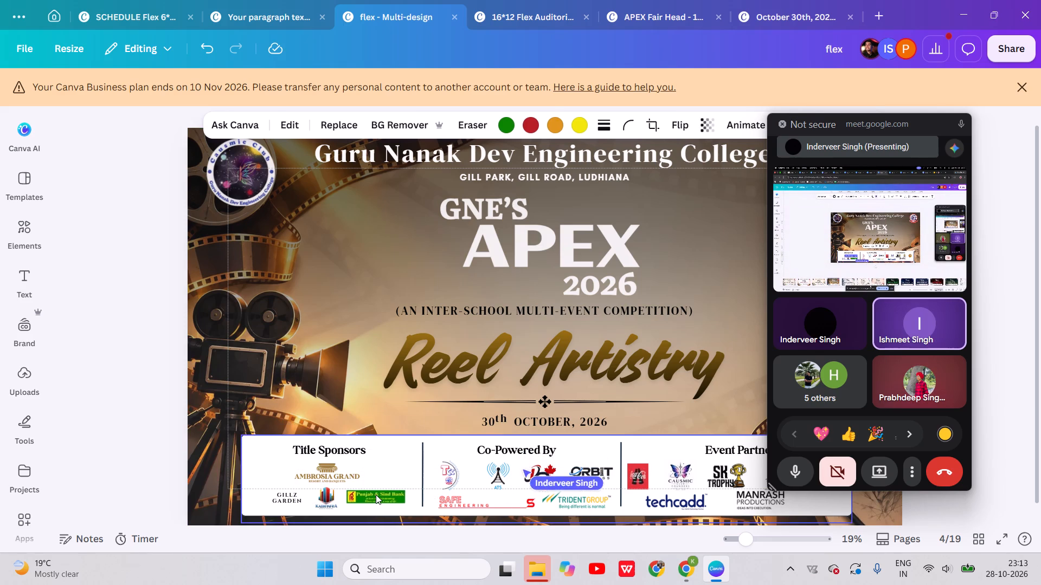
{"action": "key", "text": "Right"}
{"action": "key", "text": "Right"}
{"action": "key", "text": "Right"}
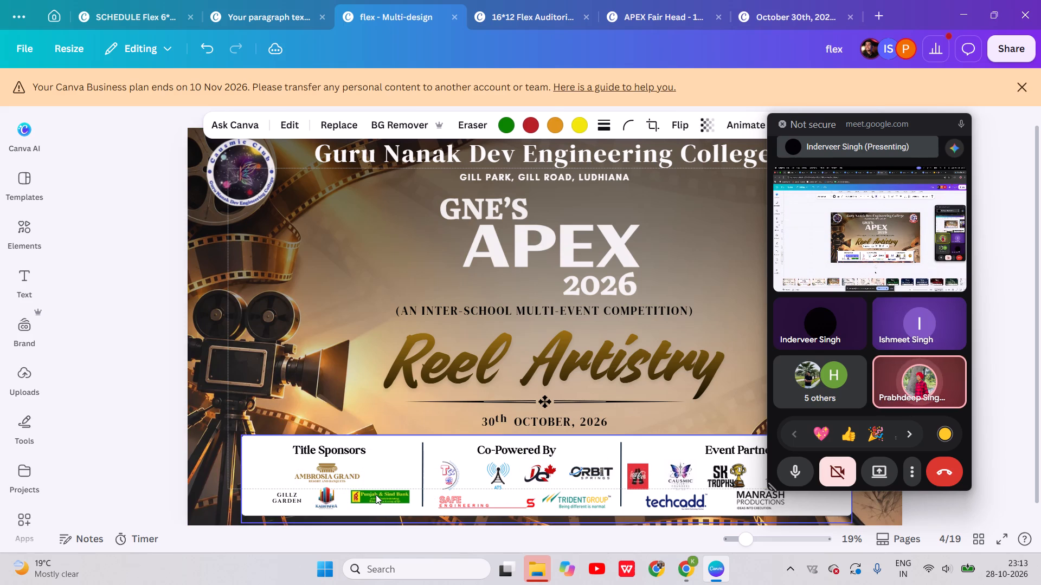
Nudge the Ambrosia Grand logo very slightly left beneath the Title Sponsors heading.
{"action": "left_click", "coordinate": [317, 475]}
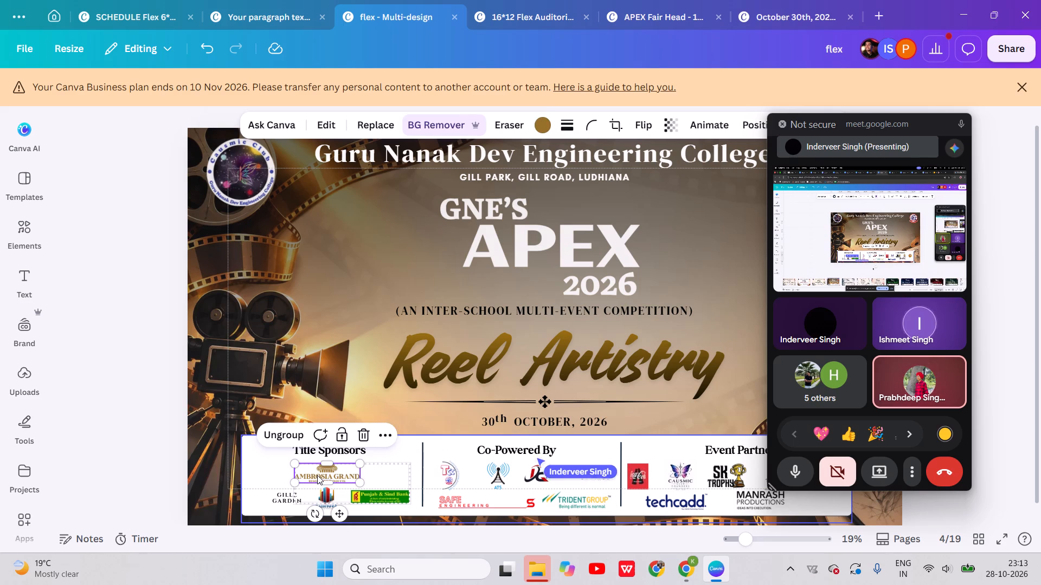
{"action": "key", "text": "Left"}
{"action": "key", "text": "Left"}
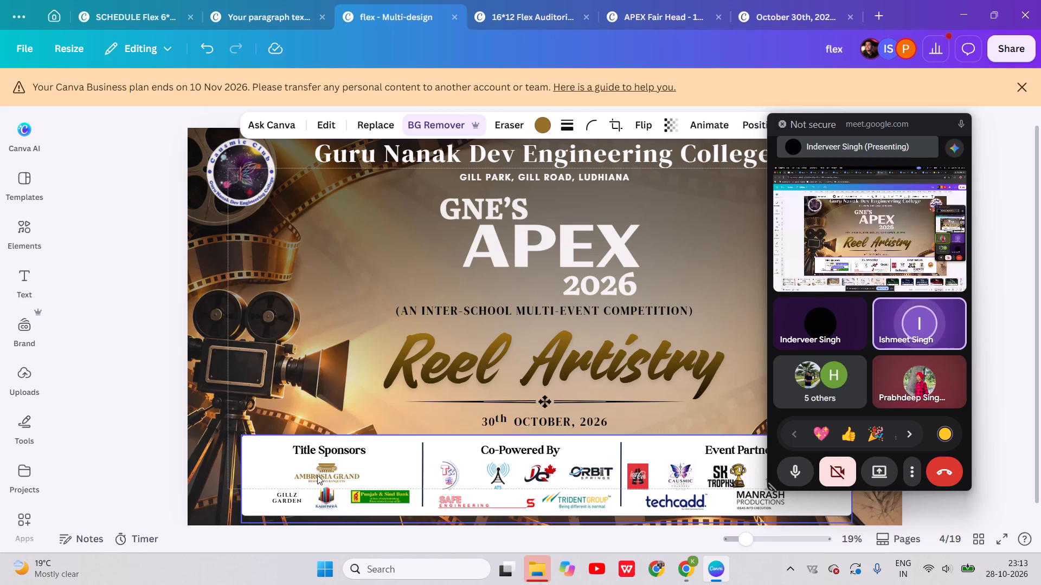
{"action": "key", "text": "Left"}
{"action": "left_click", "coordinate": [342, 342]}
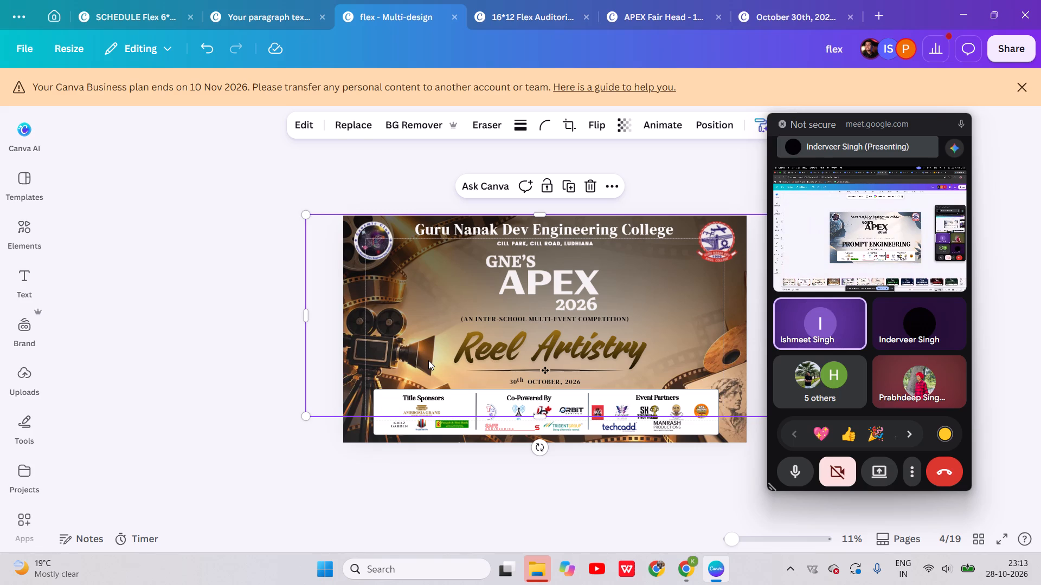
Examine the "GNE'S APEX 2026" title artwork on the Reel Artistry page for how "2026" sits beneath "APEX".
{"action": "left_click", "coordinate": [273, 263]}
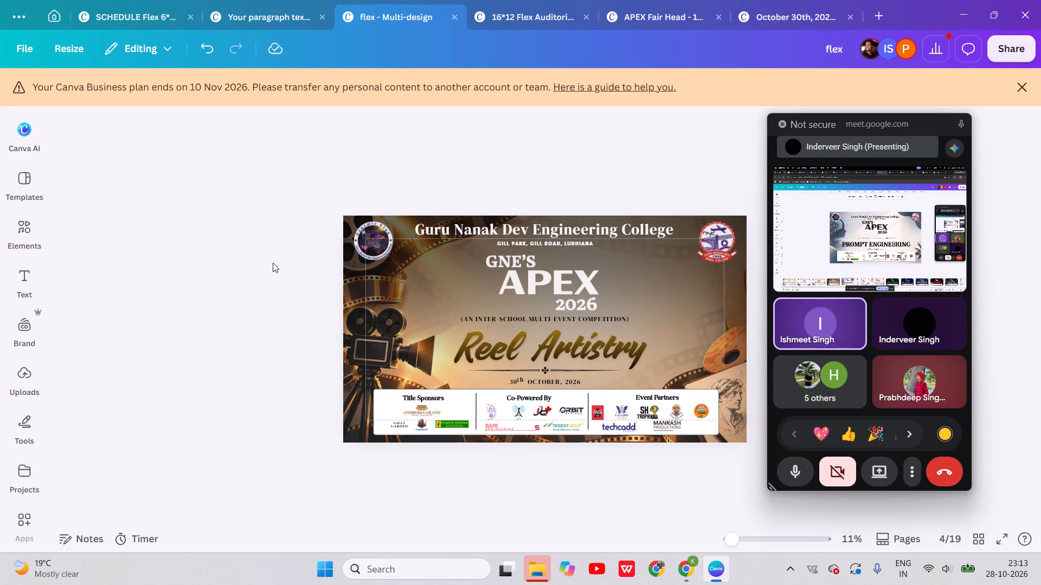
{"action": "left_click", "coordinate": [581, 310]}
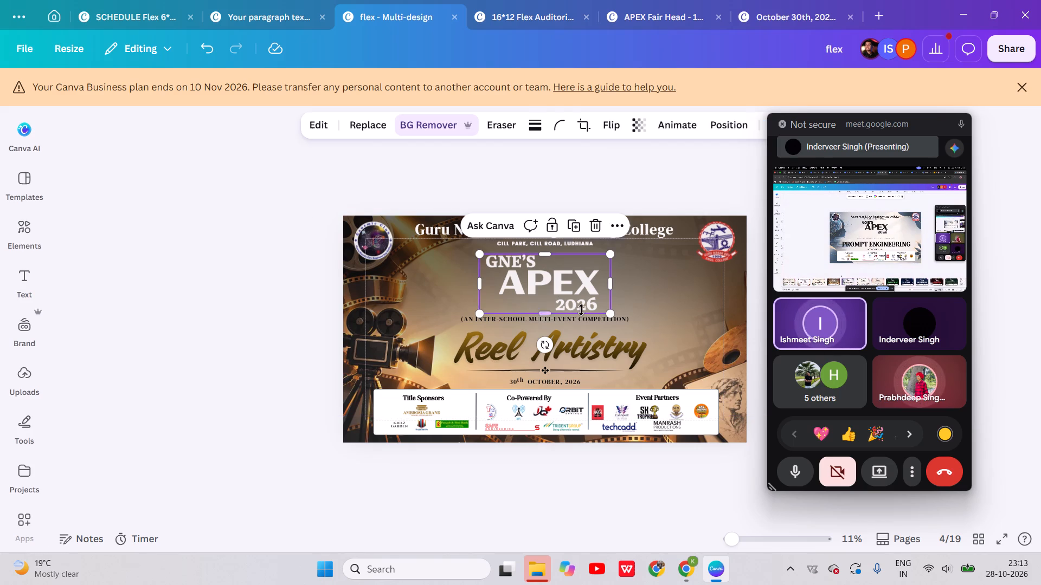
{"action": "left_click", "coordinate": [580, 308]}
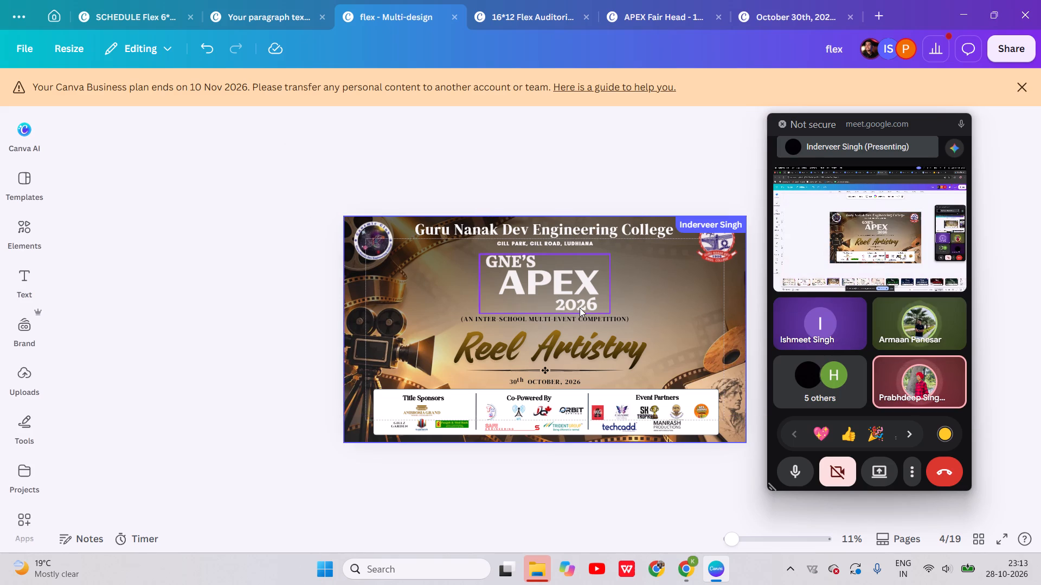
{"action": "left_click", "coordinate": [580, 305]}
{"action": "left_click", "coordinate": [580, 305]}
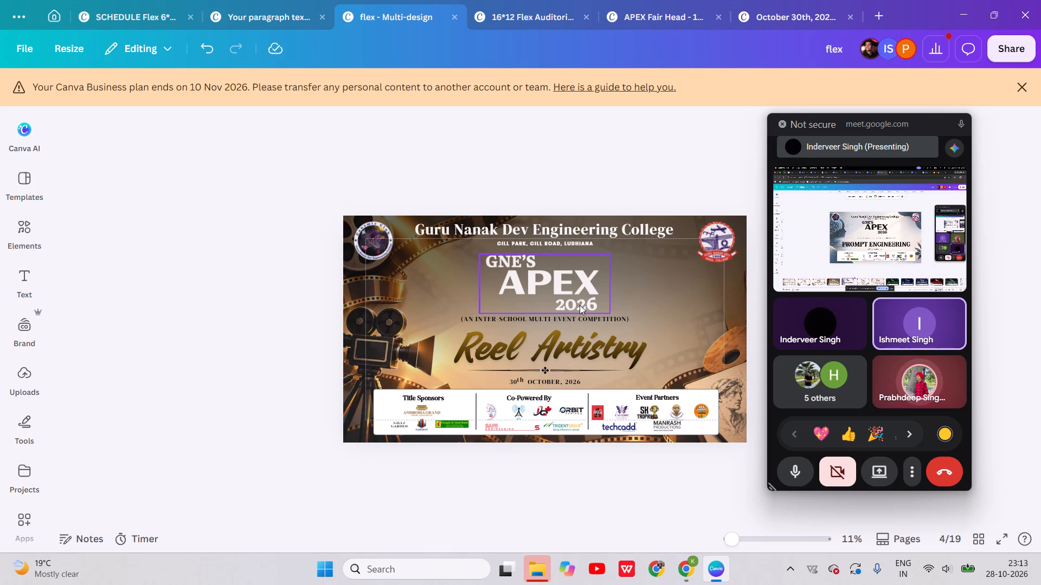
{"action": "left_click", "coordinate": [559, 291]}
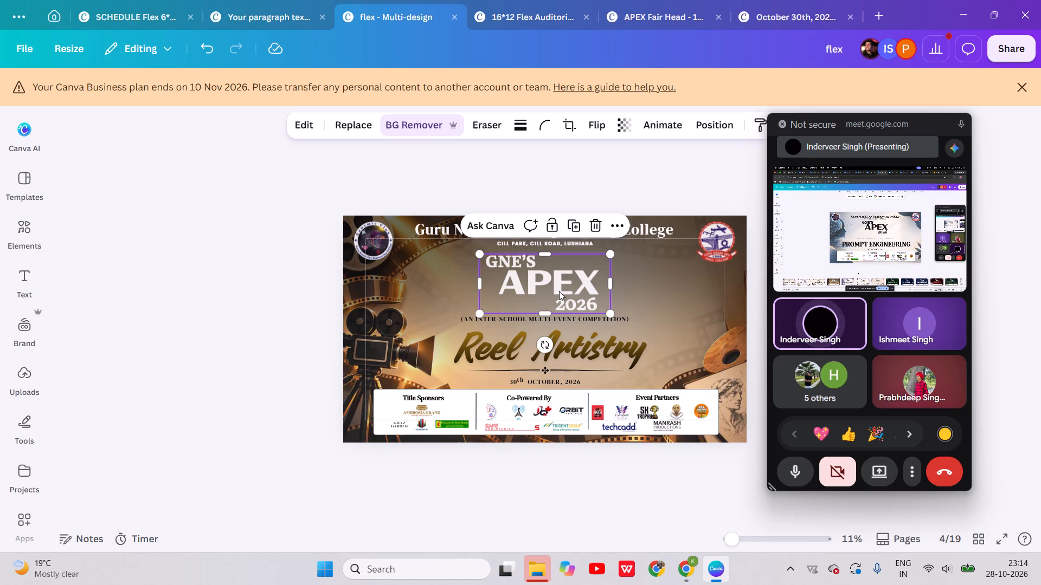
{"action": "left_click", "coordinate": [559, 291]}
{"action": "left_click", "coordinate": [555, 290]}
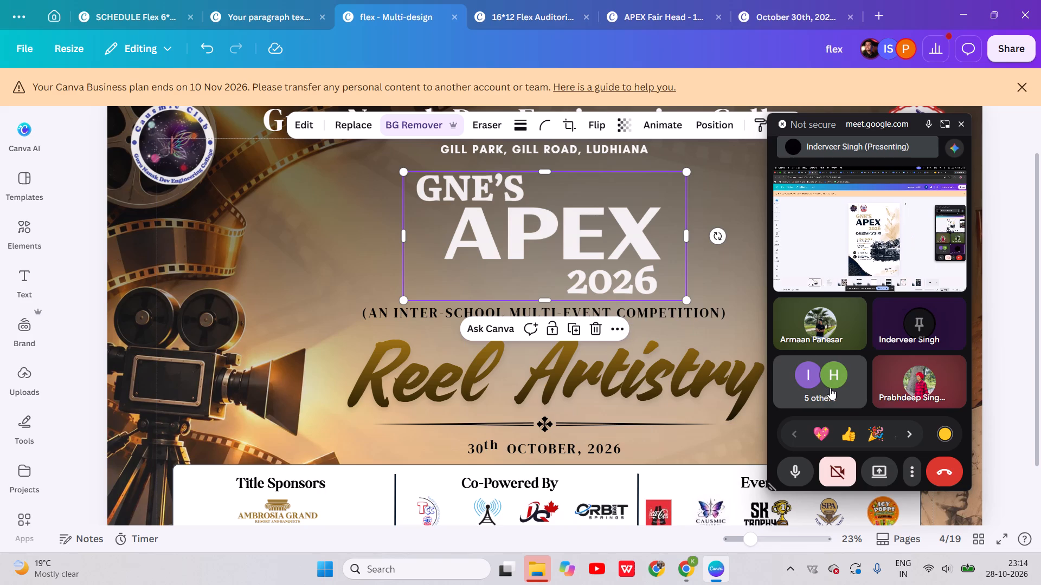
{"action": "left_click", "coordinate": [695, 332]}
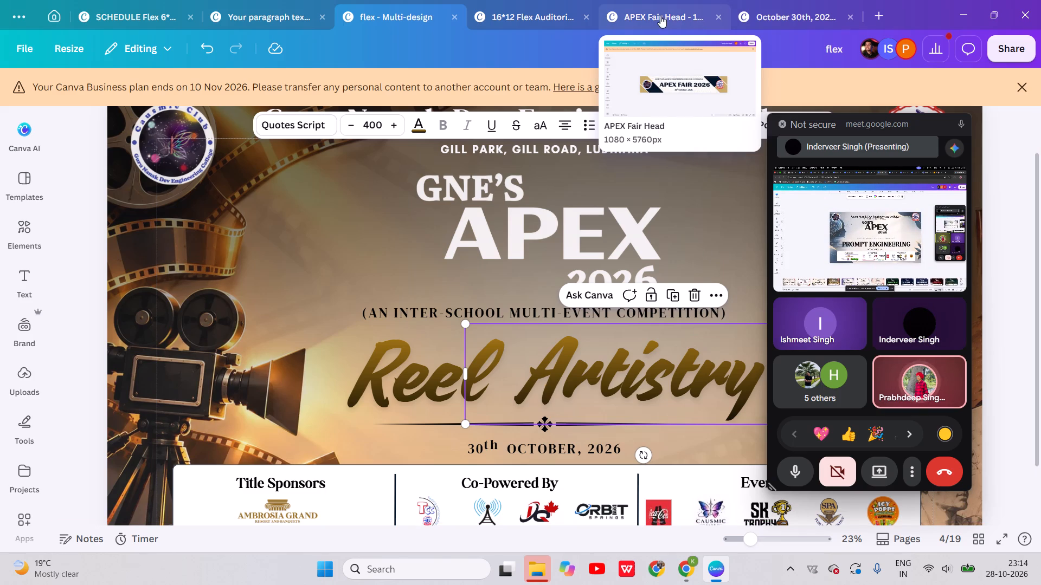
In the 16*12 Flex Auditorium design, move the gold "2026" text left so its end lines up with the X of "APEX".
{"action": "left_click", "coordinate": [532, 7]}
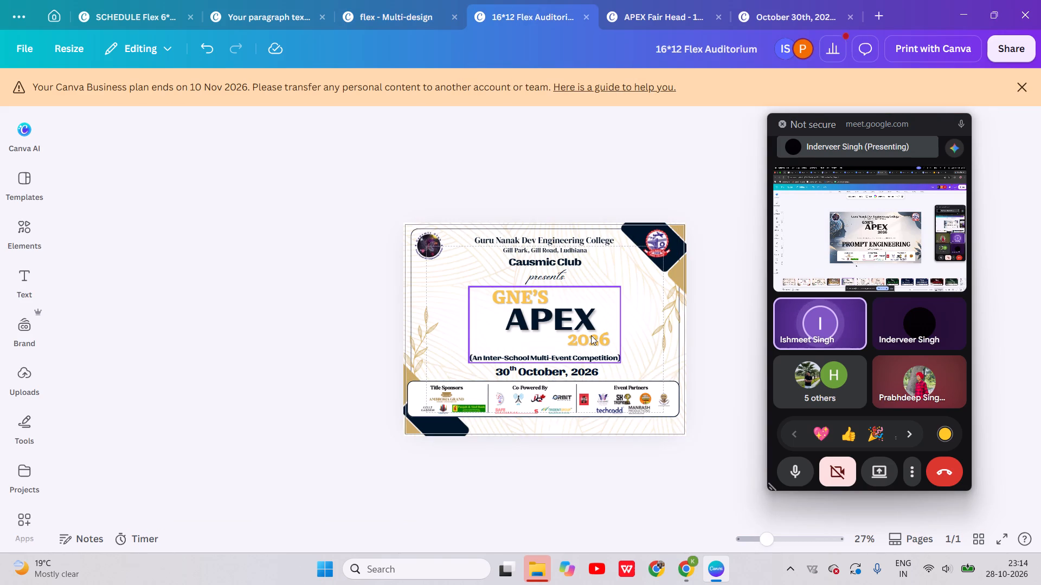
{"action": "left_click", "coordinate": [589, 341]}
{"action": "left_click", "coordinate": [589, 341]}
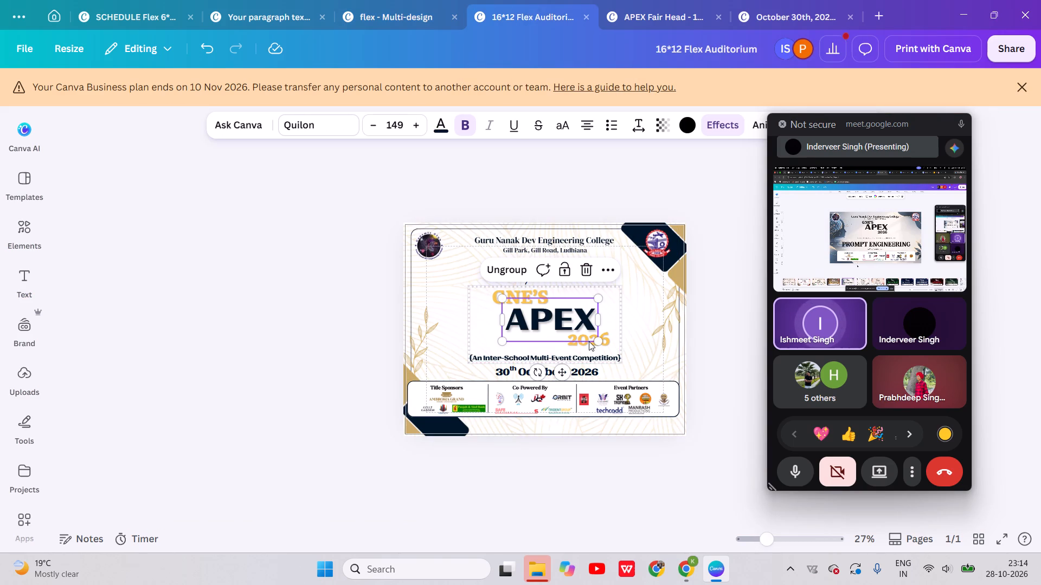
{"action": "left_click", "coordinate": [604, 341]}
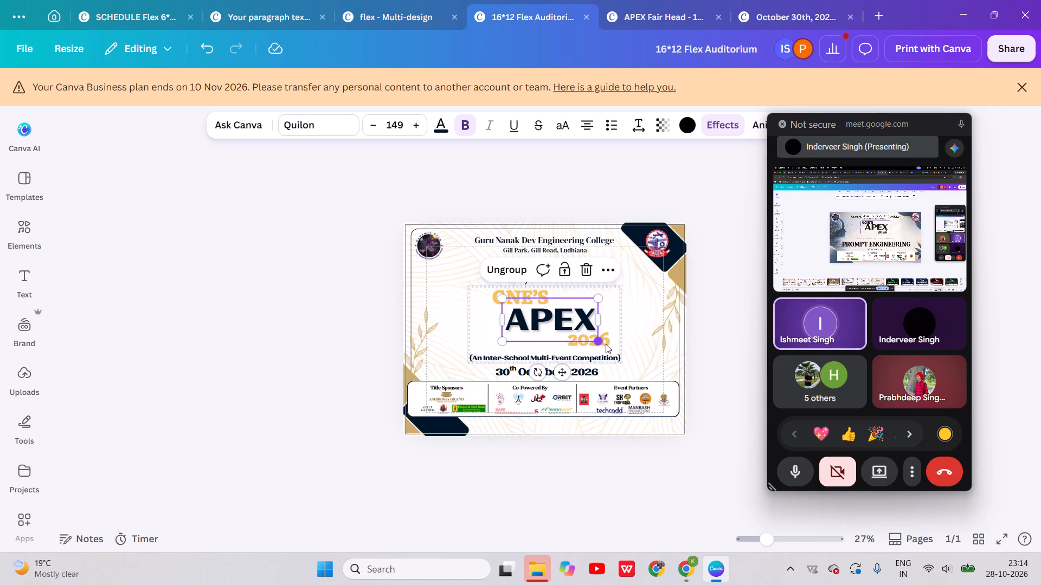
{"action": "left_click", "coordinate": [606, 343]}
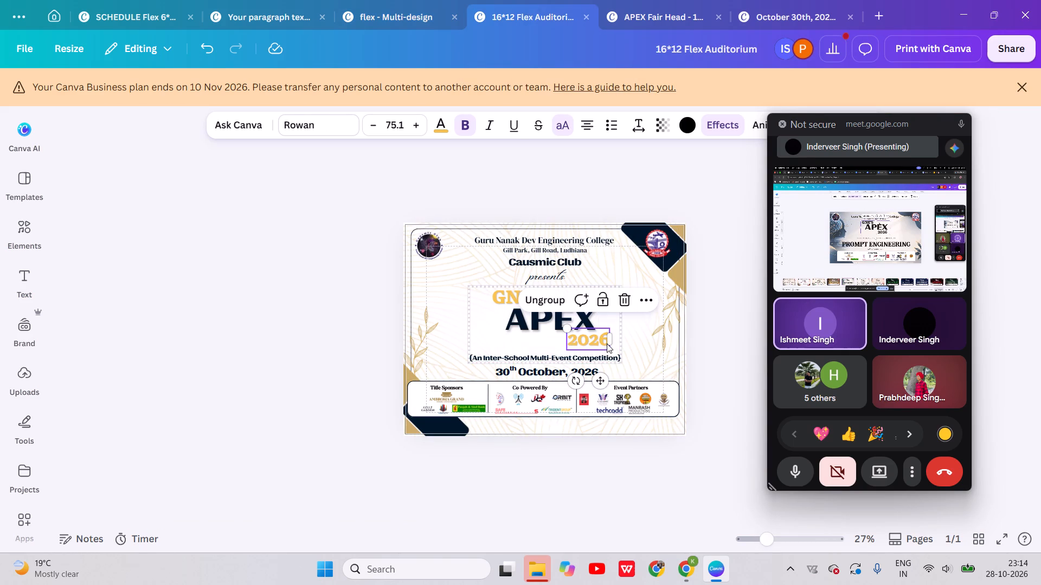
{"action": "key", "text": "Left"}
{"action": "key", "text": "Left"}
{"action": "key", "text": "Left"}
{"action": "key", "text": "Left"}
{"action": "key", "text": "Left"}
{"action": "key", "text": "Left"}
{"action": "key", "text": "Left"}
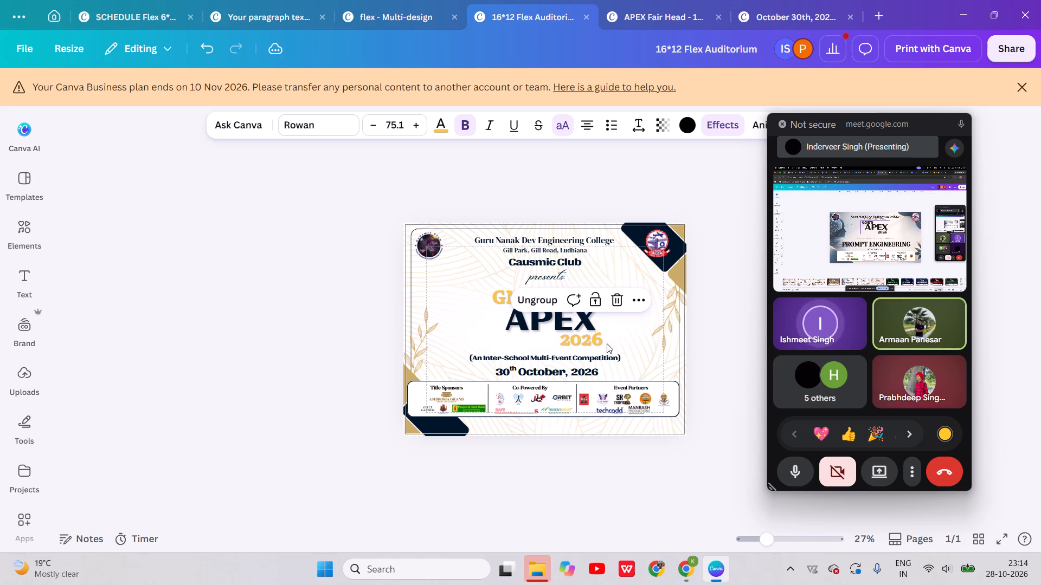
{"action": "key", "text": "Left"}
{"action": "key", "text": "Left"}
{"action": "key", "text": "Left"}
{"action": "key", "text": "Left"}
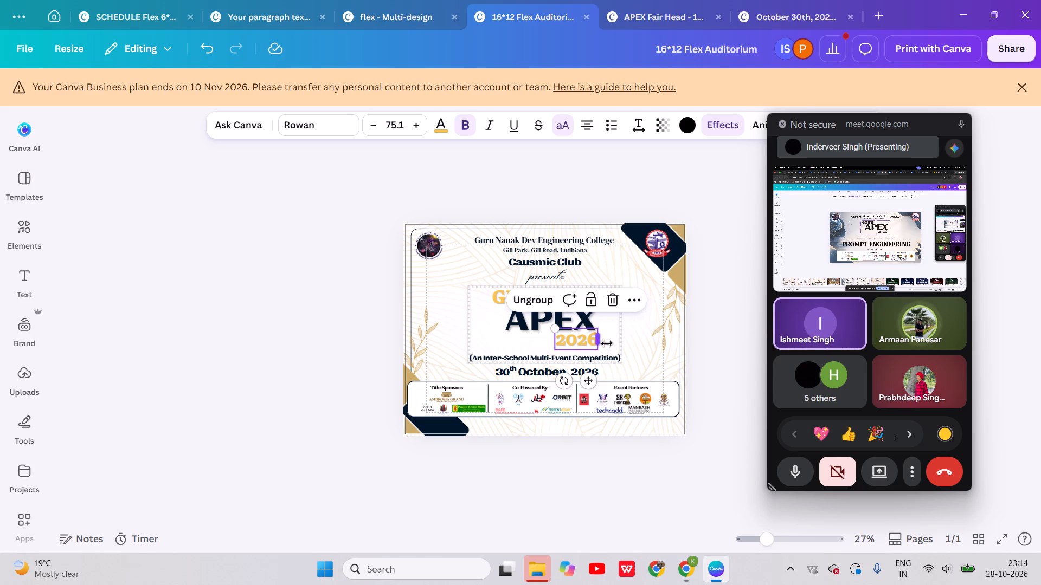
Nudge the gold "2026" text slightly further left beneath "APEX" in the auditorium flex title.
{"action": "key", "text": "Left"}
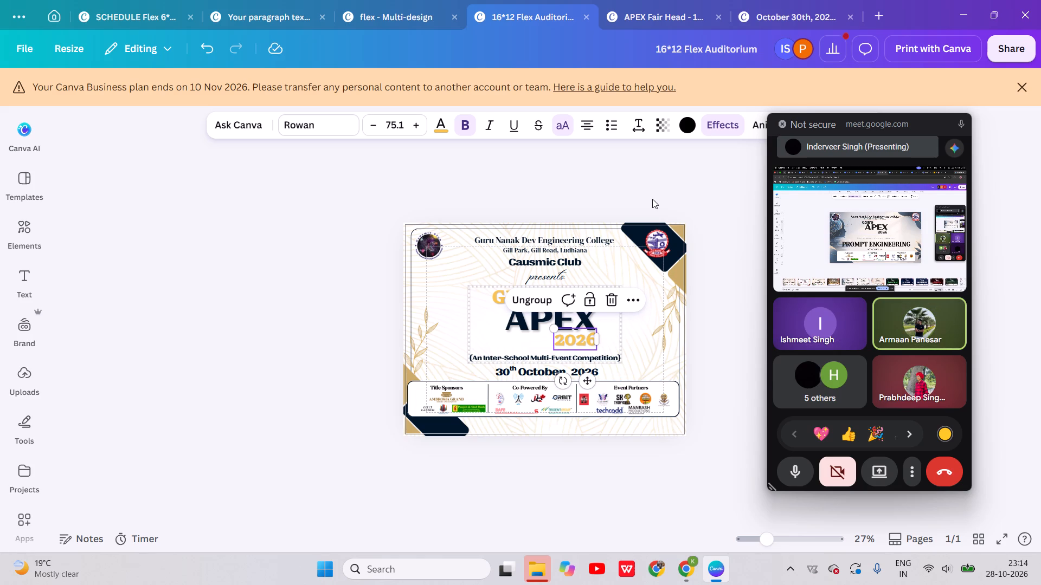
Review the multi-page flex design's event pages from Reel Artistry through Digital Identity, checking titles, dates and sponsor strips.
{"action": "left_click", "coordinate": [374, 20]}
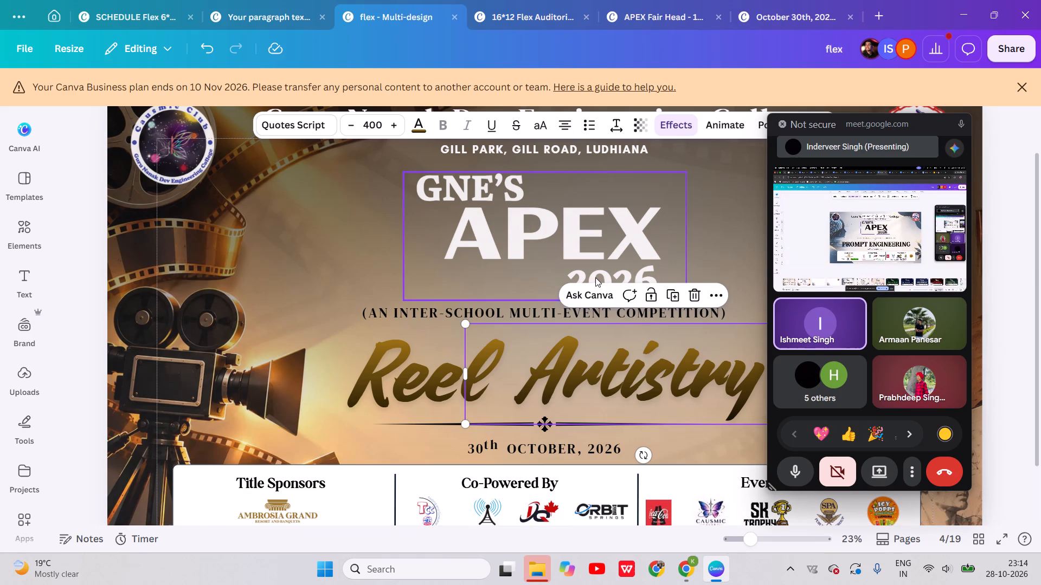
{"action": "left_click", "coordinate": [656, 480]}
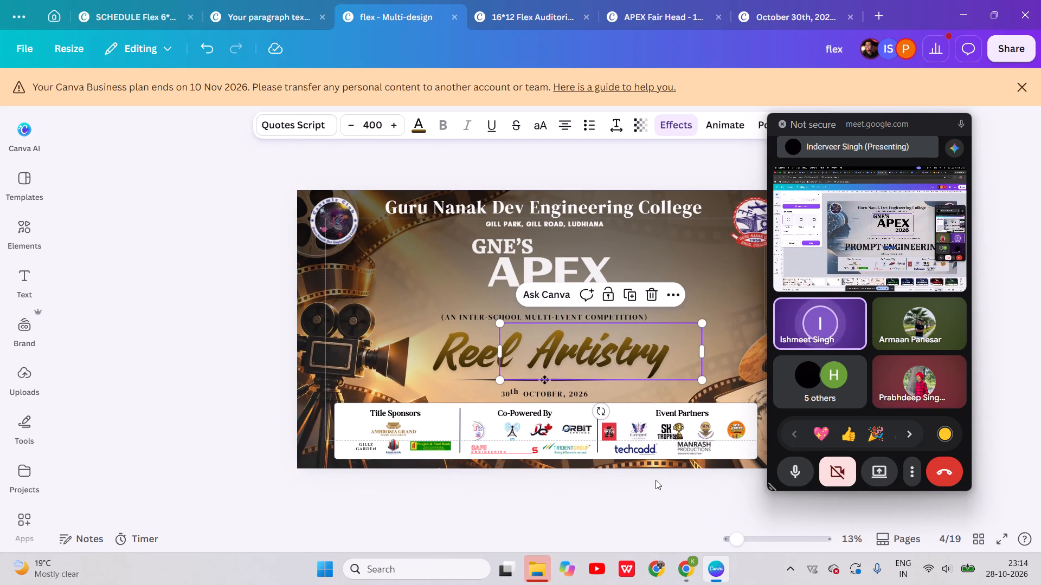
{"action": "key", "text": "Right"}
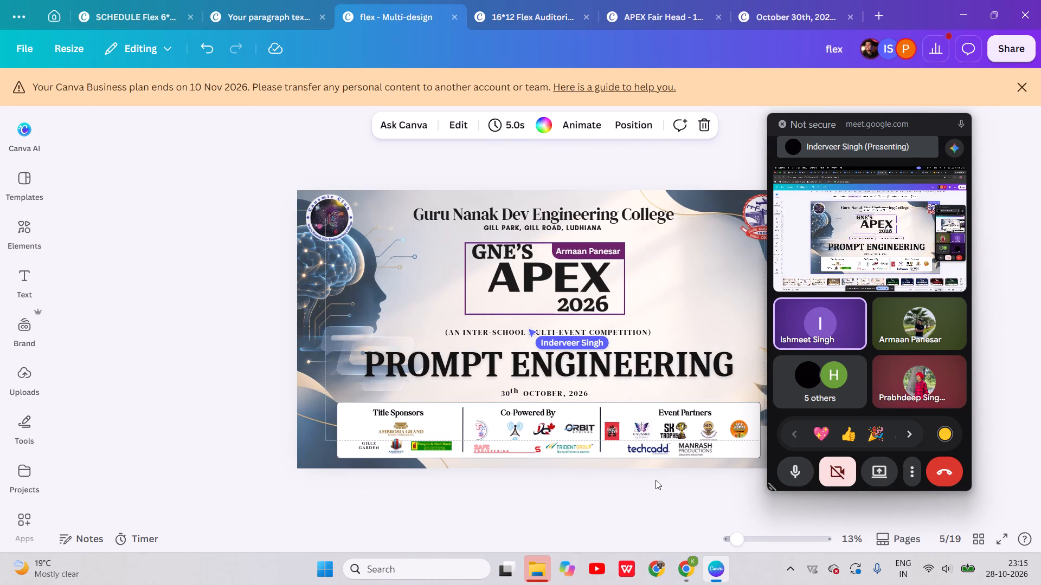
{"action": "key", "text": "Right"}
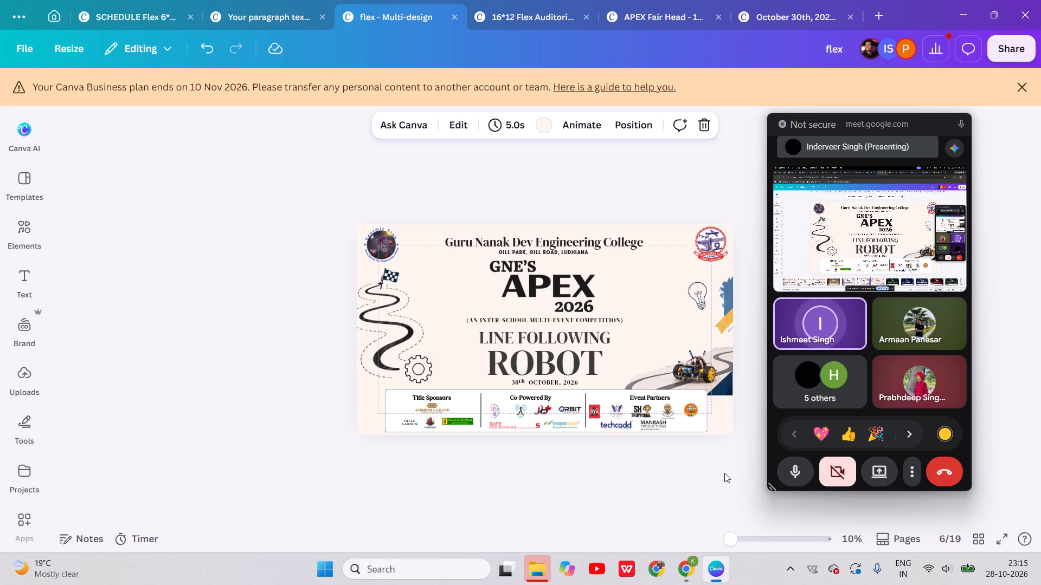
{"action": "left_click", "coordinate": [549, 363]}
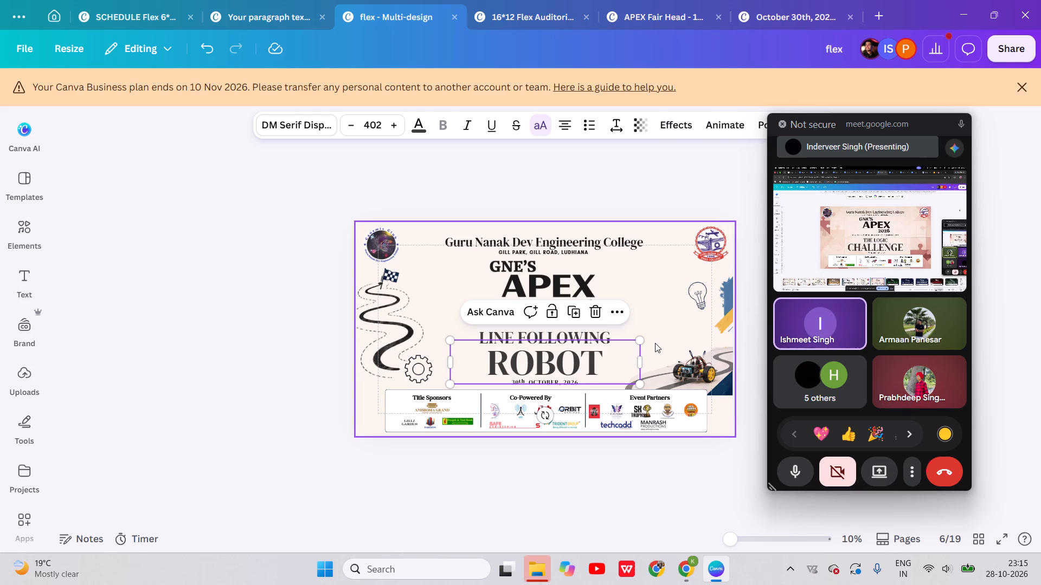
{"action": "key", "text": "Right"}
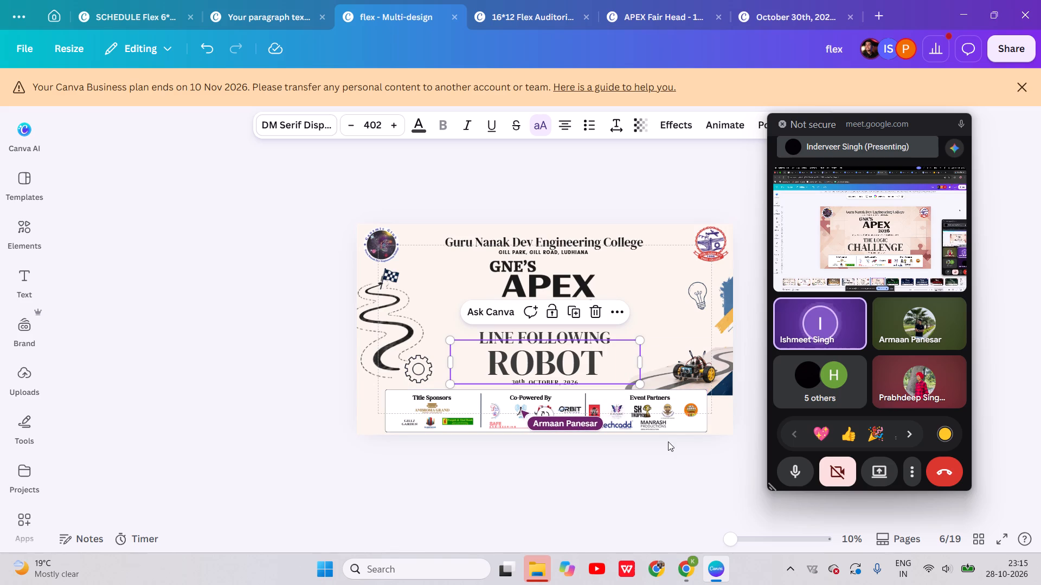
{"action": "left_click", "coordinate": [672, 462]}
{"action": "key", "text": "Right"}
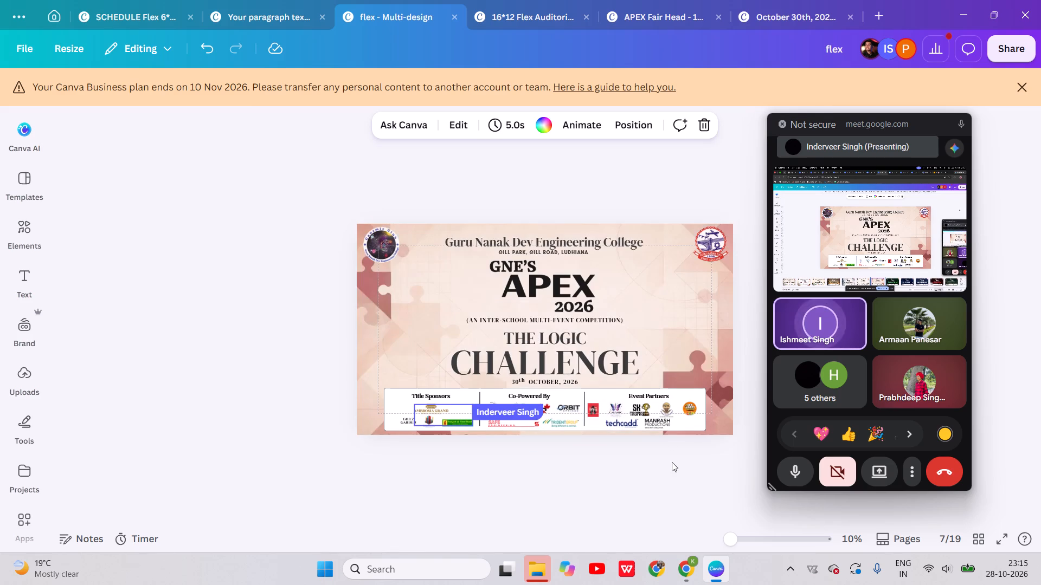
{"action": "key", "text": "Right"}
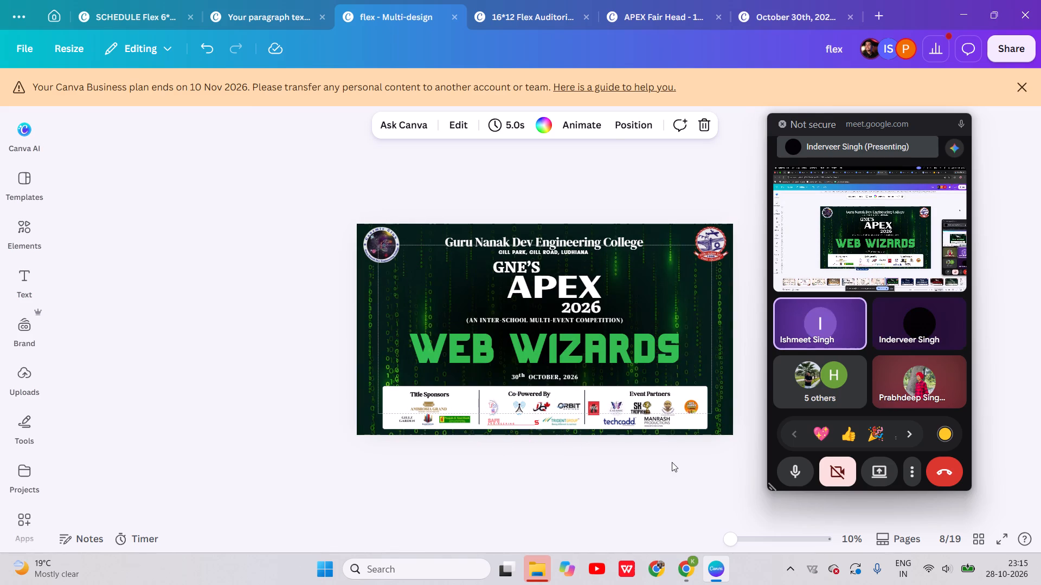
{"action": "key", "text": "Right"}
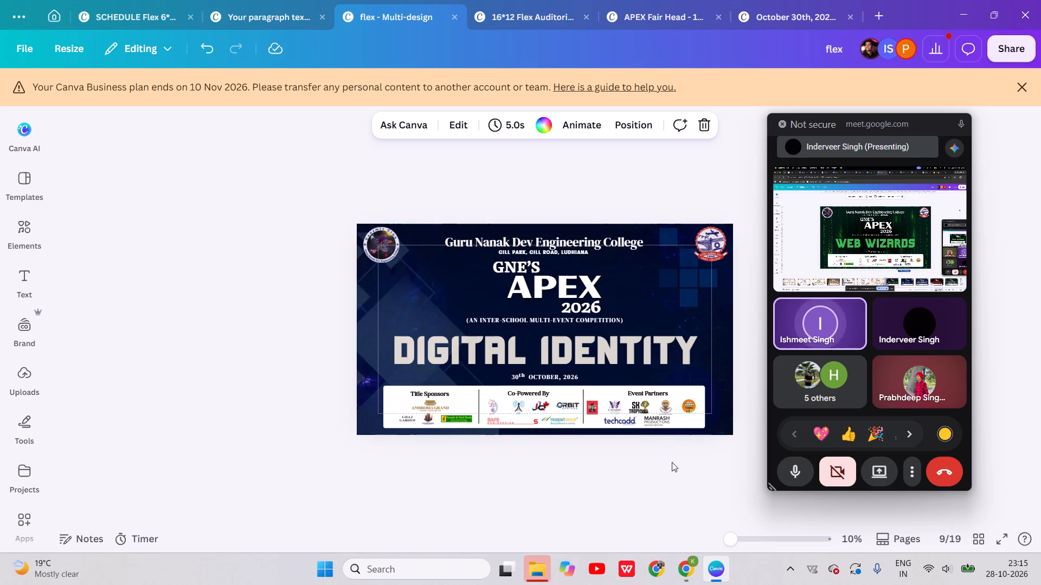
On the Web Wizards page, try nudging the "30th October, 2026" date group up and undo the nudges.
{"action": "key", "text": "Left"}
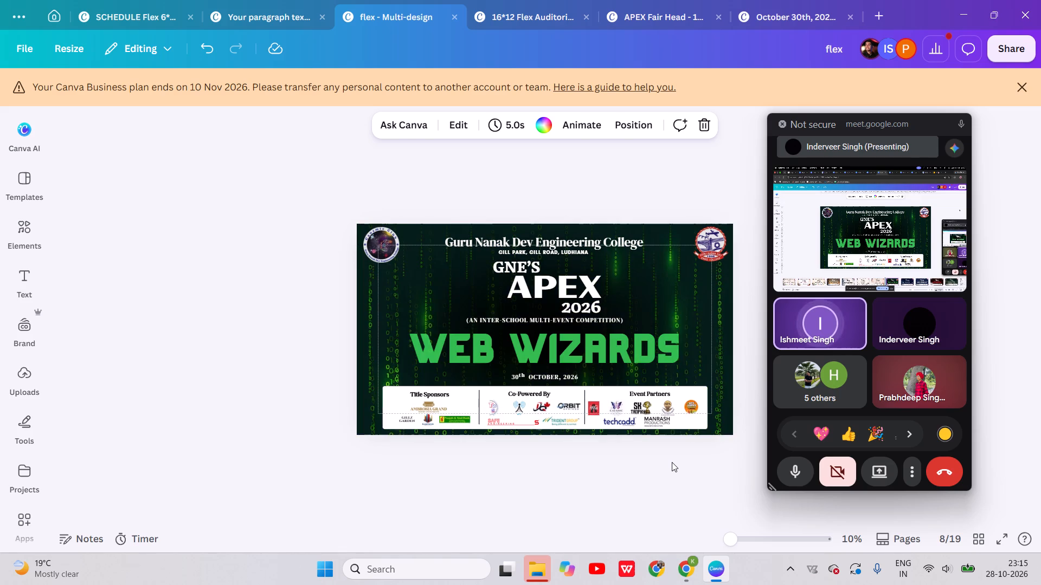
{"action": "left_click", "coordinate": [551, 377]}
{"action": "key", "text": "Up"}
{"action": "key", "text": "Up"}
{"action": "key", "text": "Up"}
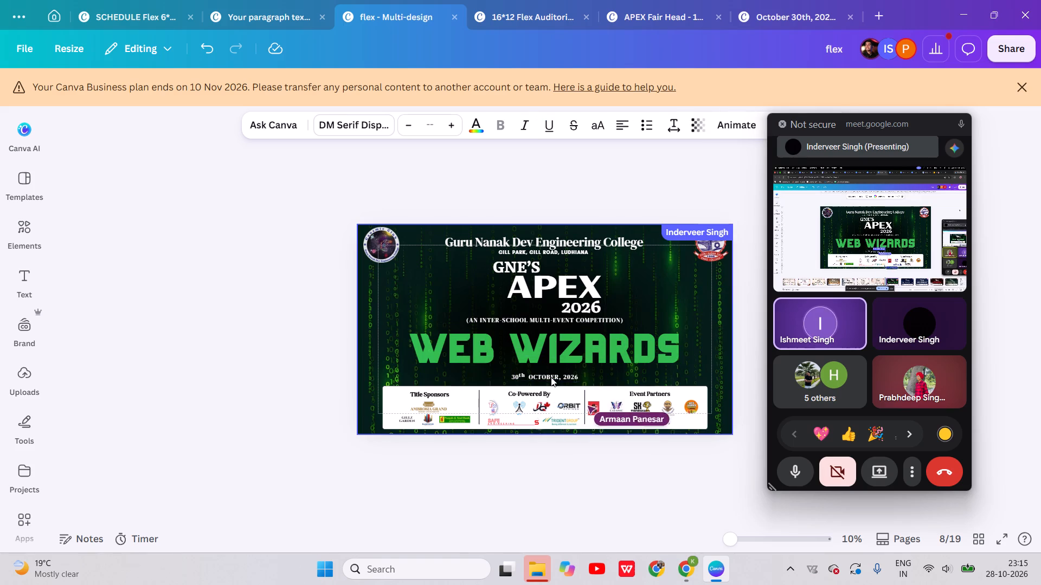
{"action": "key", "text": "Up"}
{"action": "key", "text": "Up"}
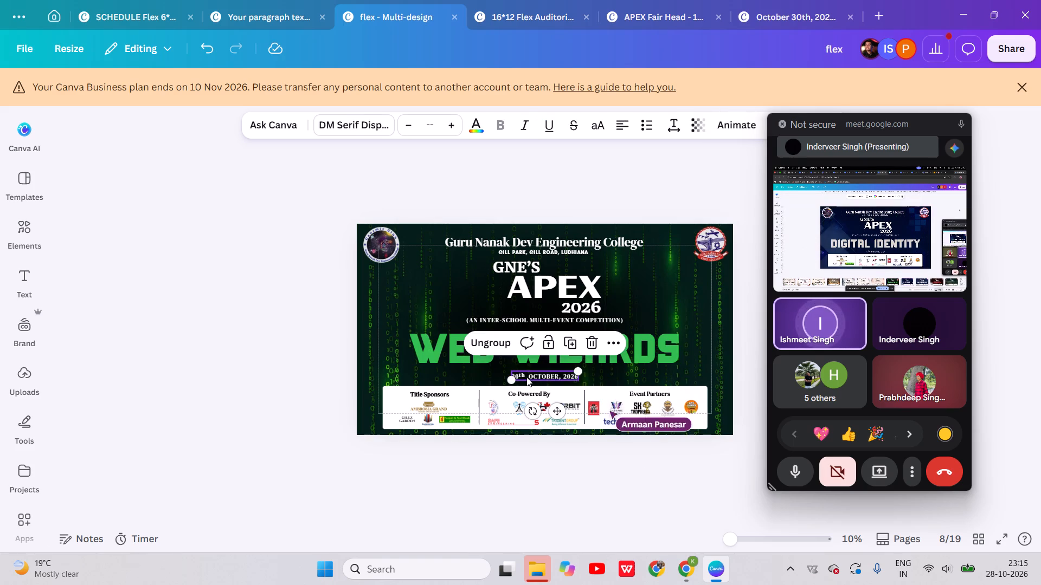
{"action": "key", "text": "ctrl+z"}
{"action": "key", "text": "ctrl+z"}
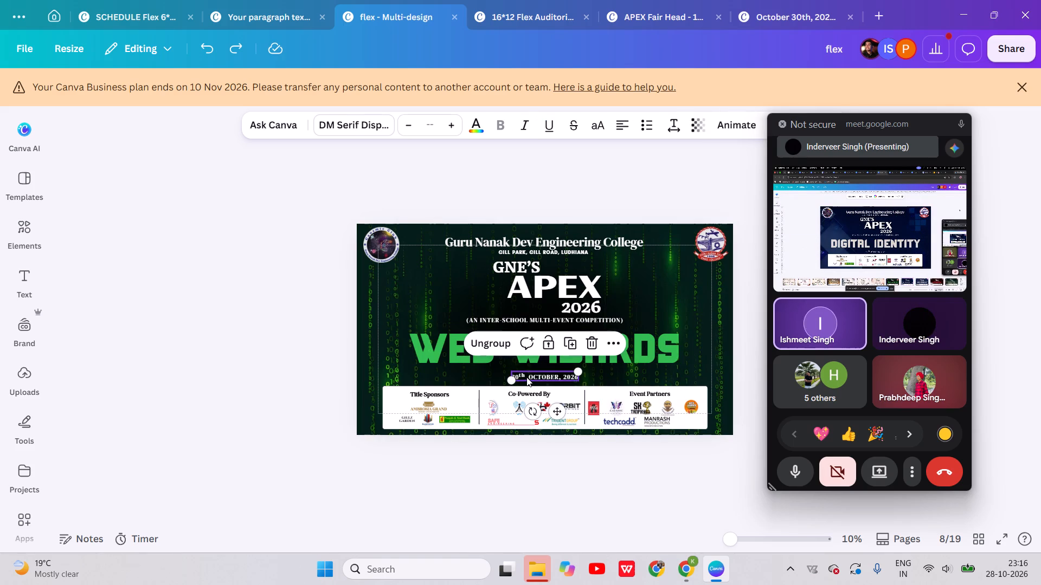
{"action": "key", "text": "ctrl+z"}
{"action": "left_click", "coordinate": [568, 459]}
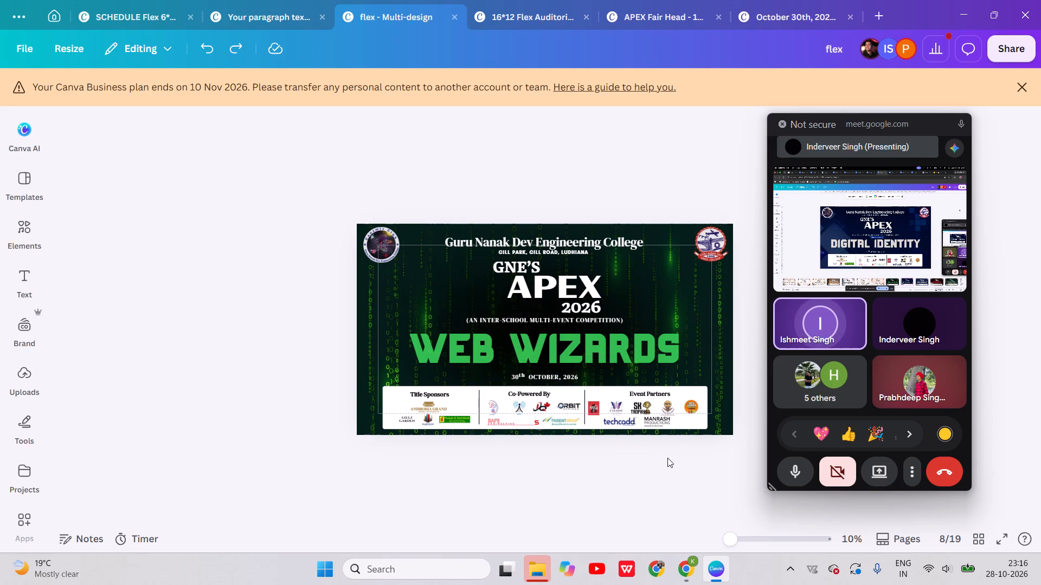
Examine the Digital Identity and Media Spotlight pages, including the college logo beside the heading on Media Spotlight.
{"action": "key", "text": "Right"}
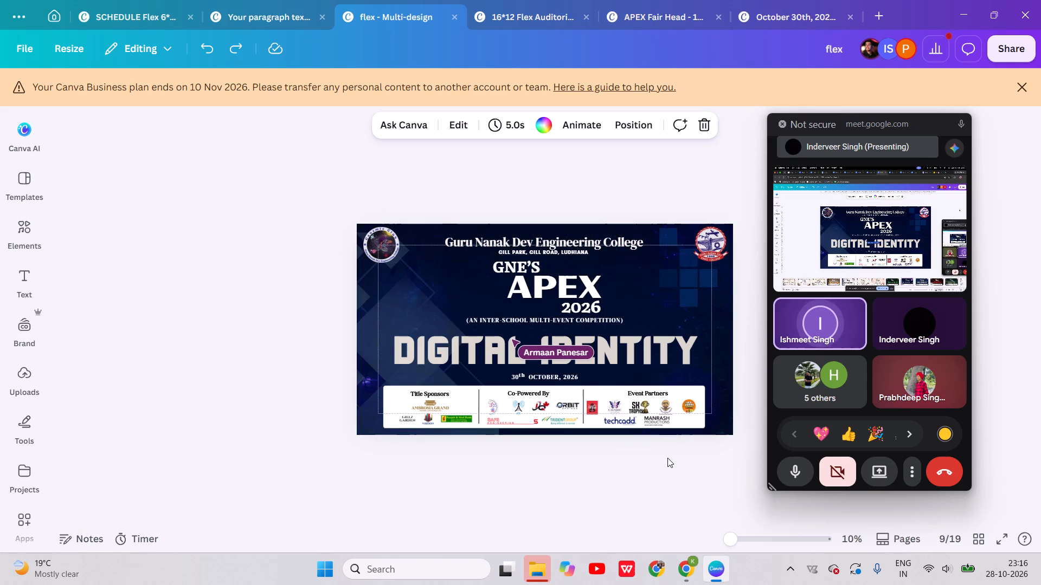
{"action": "key", "text": "Left"}
{"action": "key", "text": "Right"}
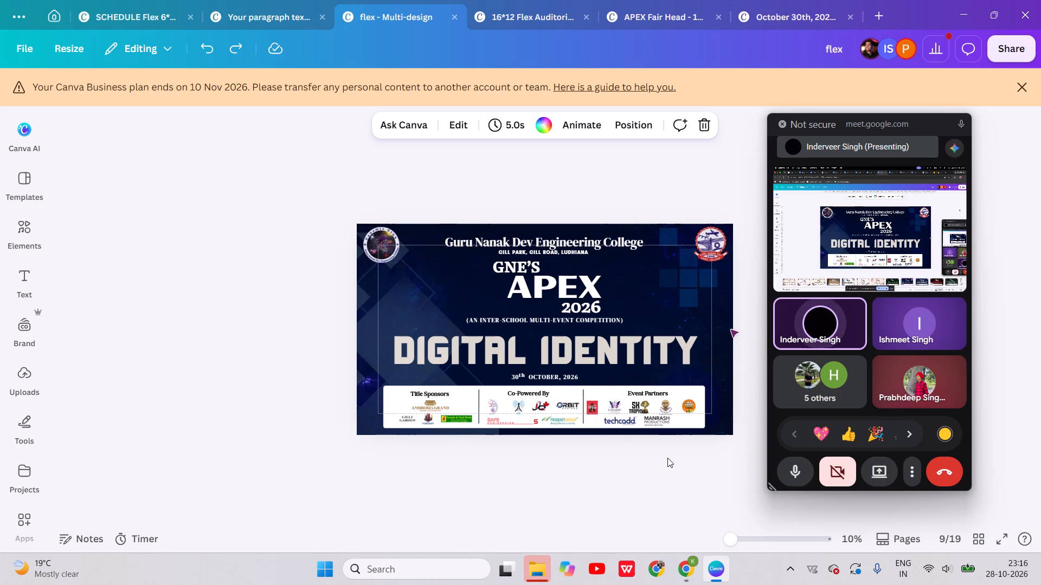
{"action": "key", "text": "Right"}
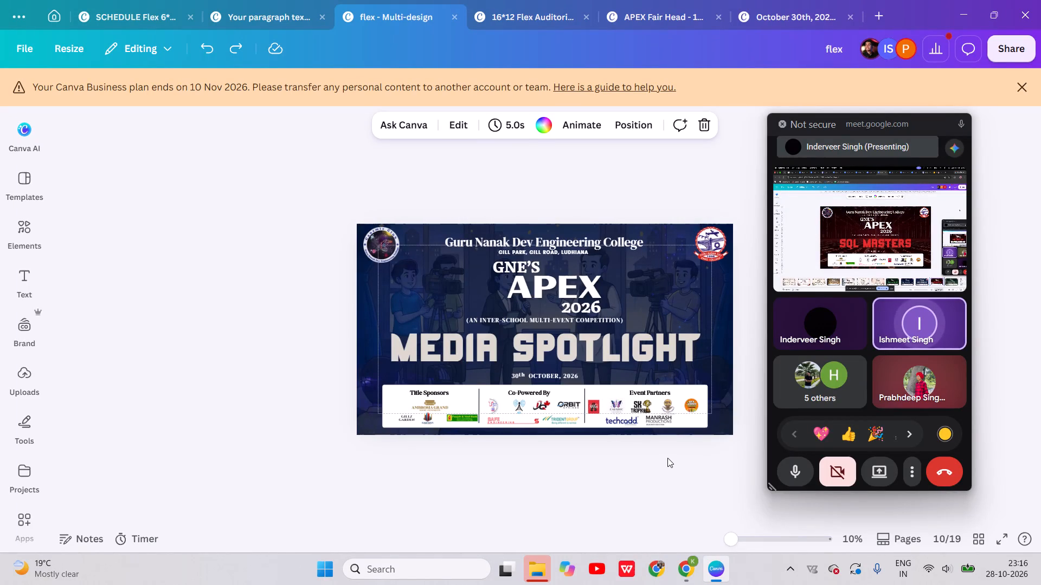
{"action": "left_click", "coordinate": [714, 250]}
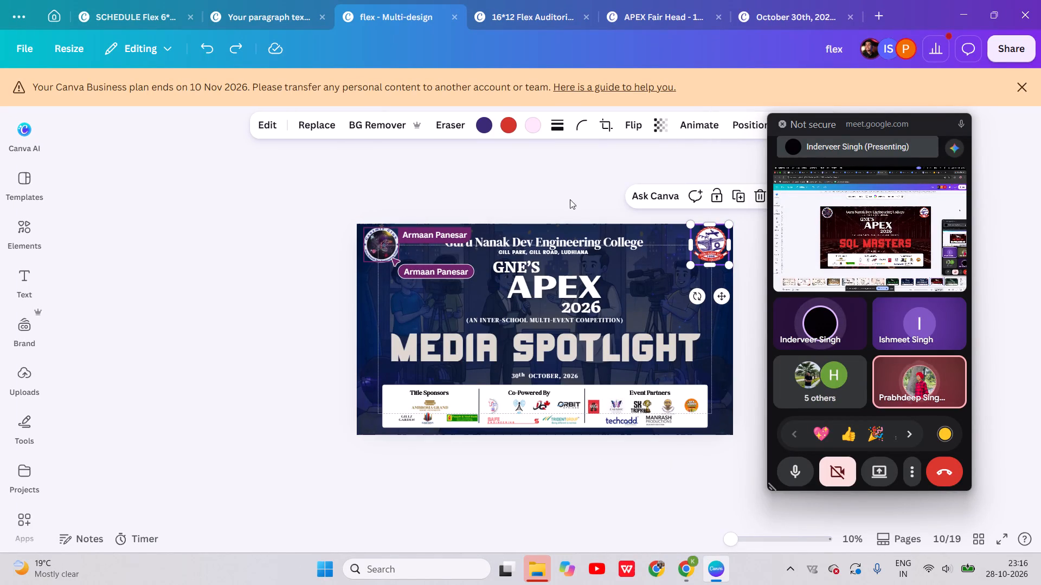
{"action": "left_click", "coordinate": [565, 197]}
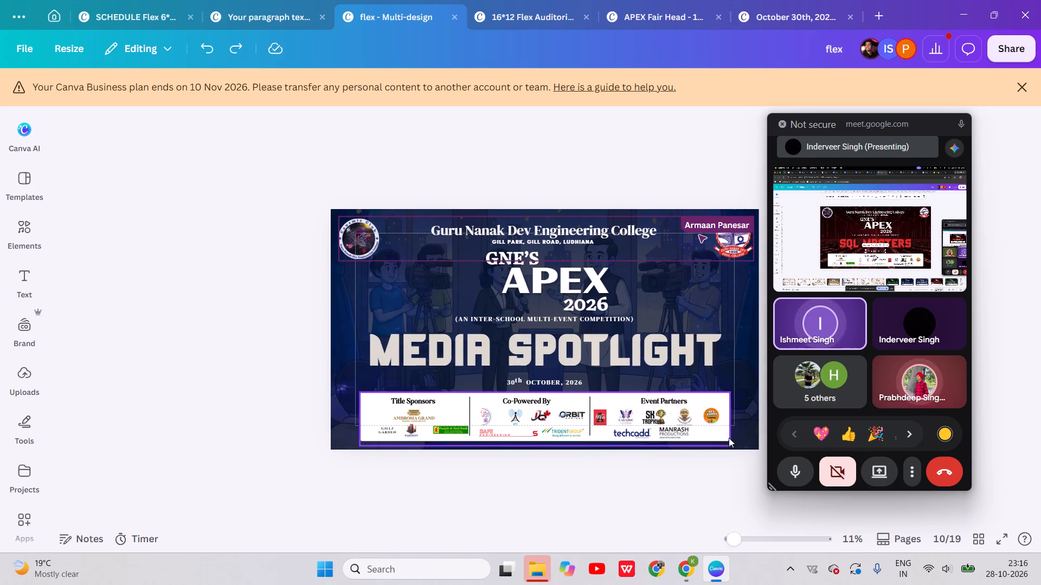
{"action": "left_click", "coordinate": [686, 489]}
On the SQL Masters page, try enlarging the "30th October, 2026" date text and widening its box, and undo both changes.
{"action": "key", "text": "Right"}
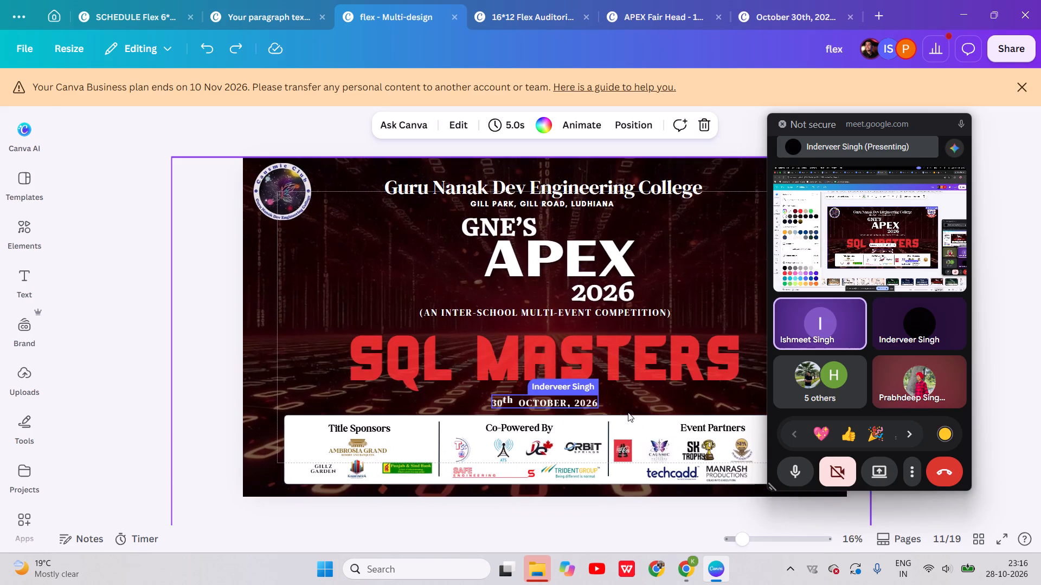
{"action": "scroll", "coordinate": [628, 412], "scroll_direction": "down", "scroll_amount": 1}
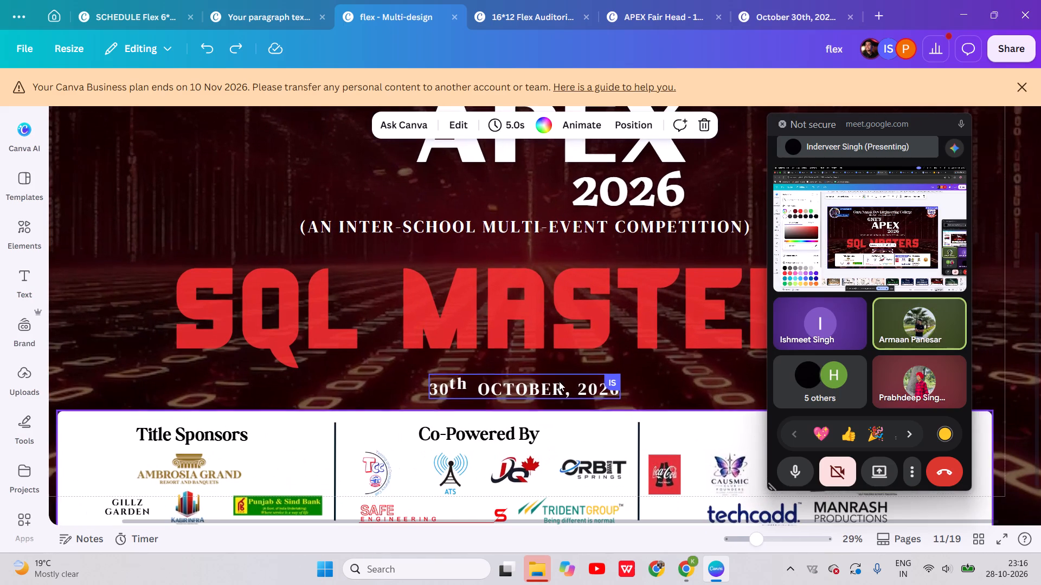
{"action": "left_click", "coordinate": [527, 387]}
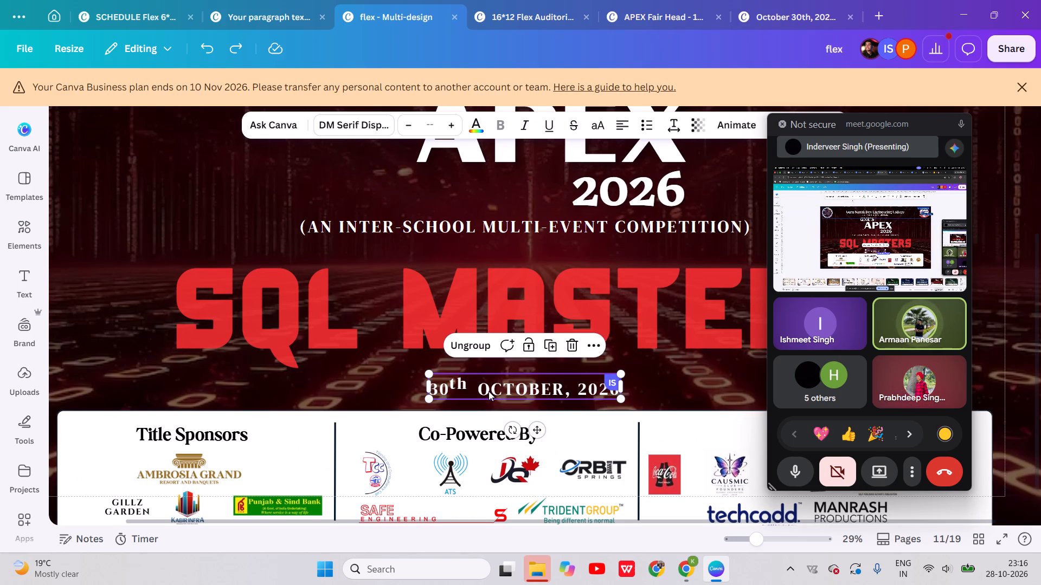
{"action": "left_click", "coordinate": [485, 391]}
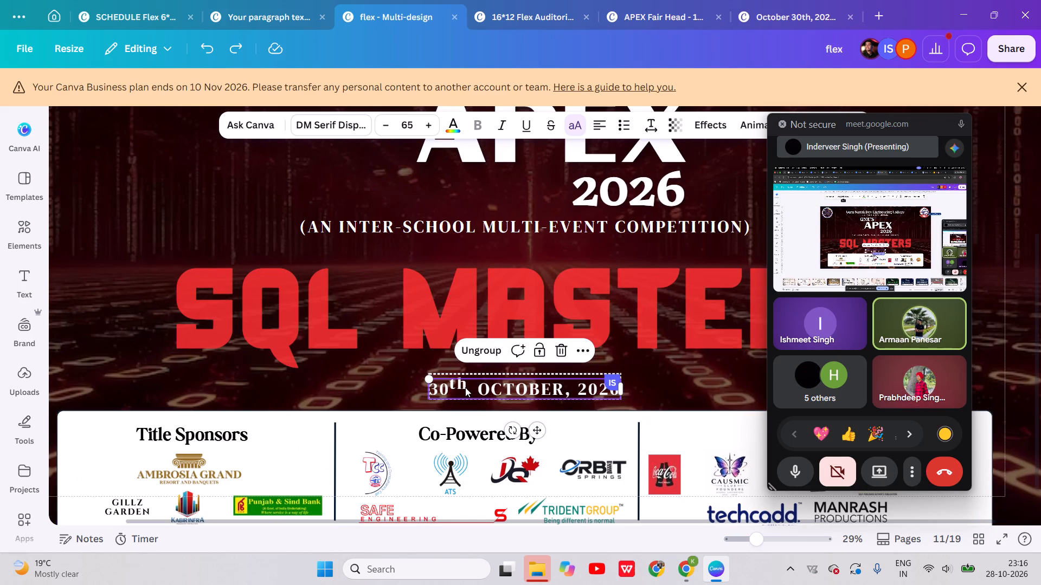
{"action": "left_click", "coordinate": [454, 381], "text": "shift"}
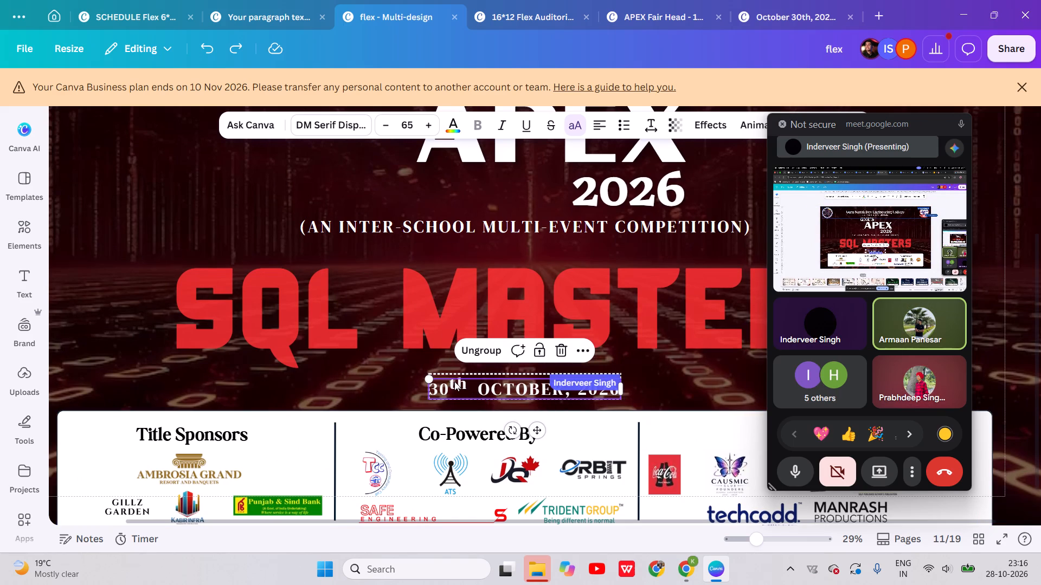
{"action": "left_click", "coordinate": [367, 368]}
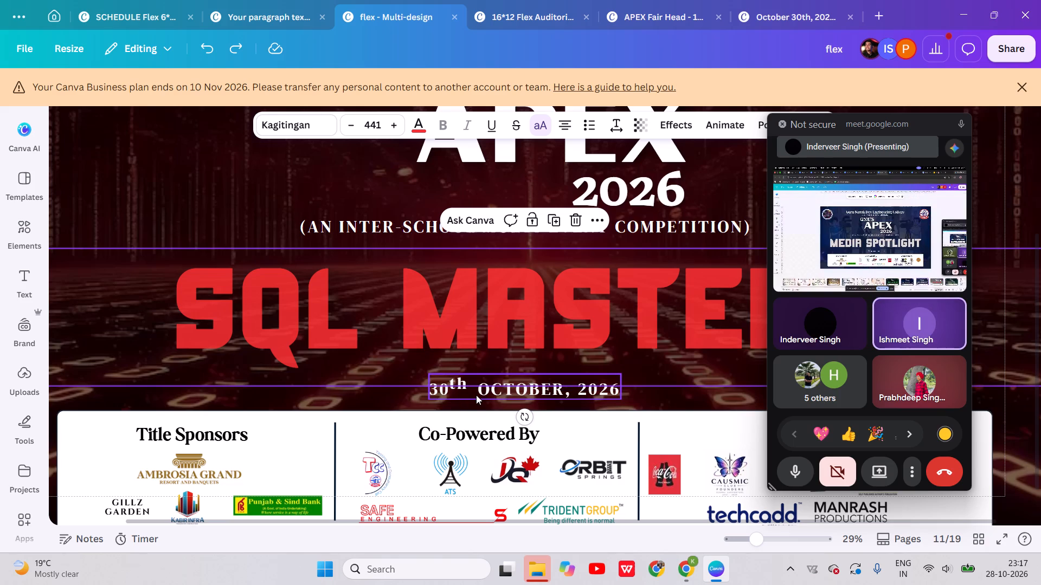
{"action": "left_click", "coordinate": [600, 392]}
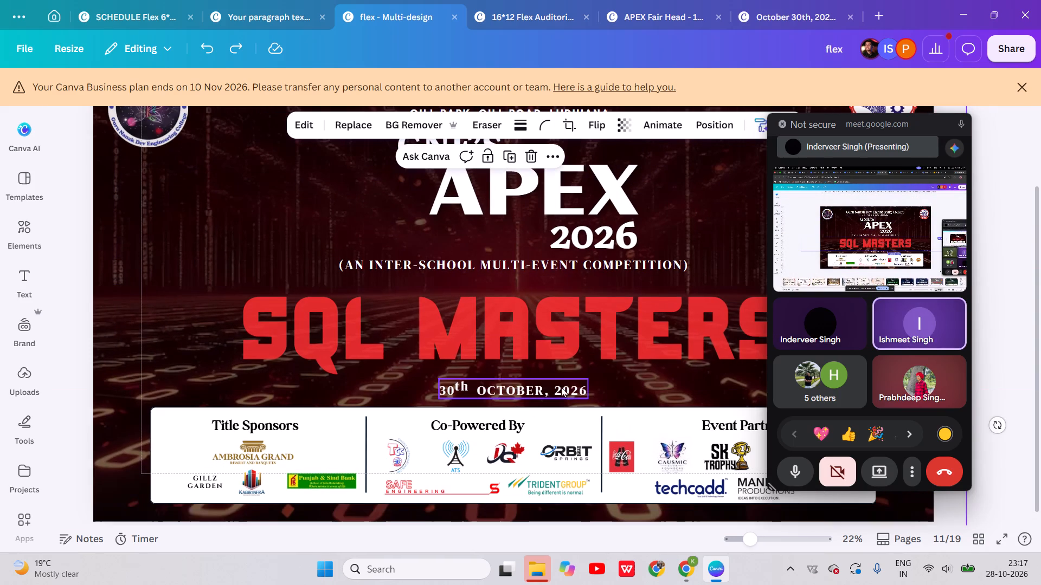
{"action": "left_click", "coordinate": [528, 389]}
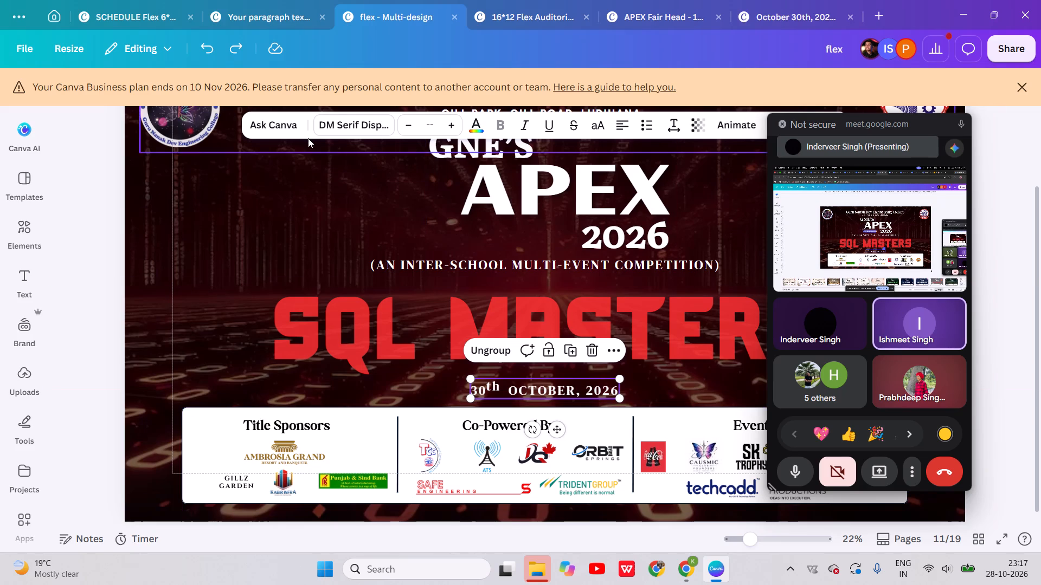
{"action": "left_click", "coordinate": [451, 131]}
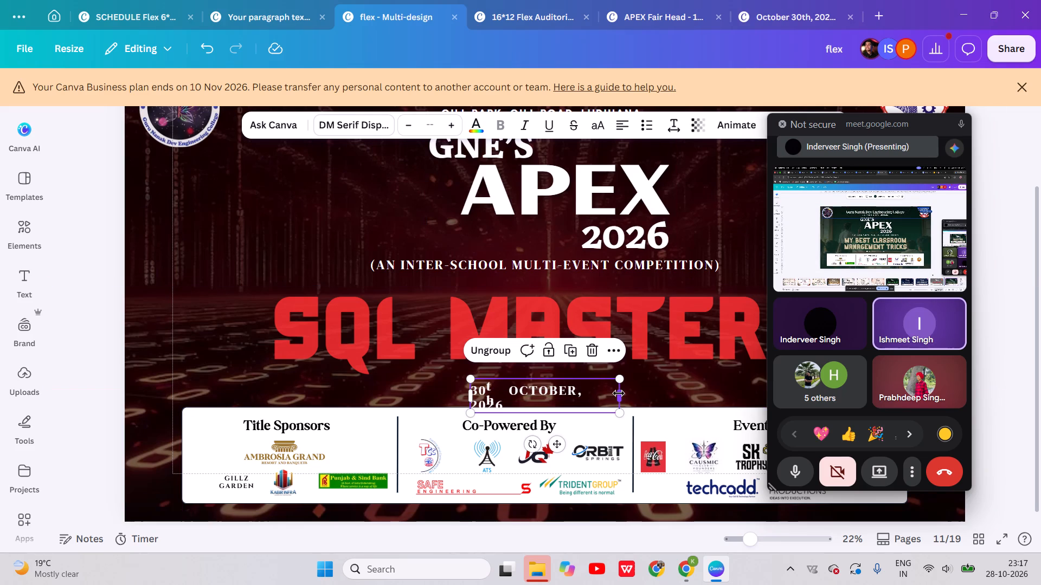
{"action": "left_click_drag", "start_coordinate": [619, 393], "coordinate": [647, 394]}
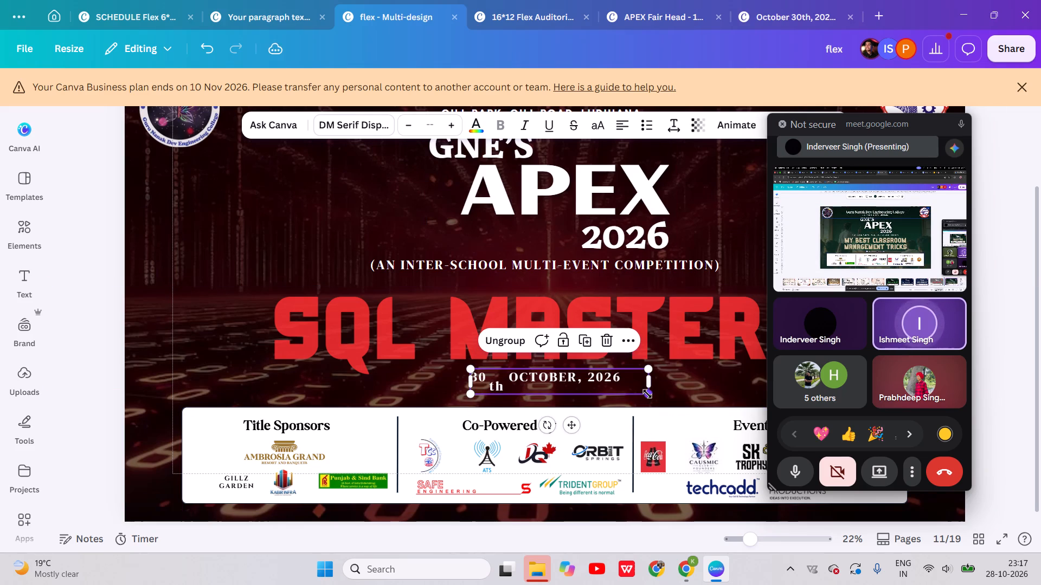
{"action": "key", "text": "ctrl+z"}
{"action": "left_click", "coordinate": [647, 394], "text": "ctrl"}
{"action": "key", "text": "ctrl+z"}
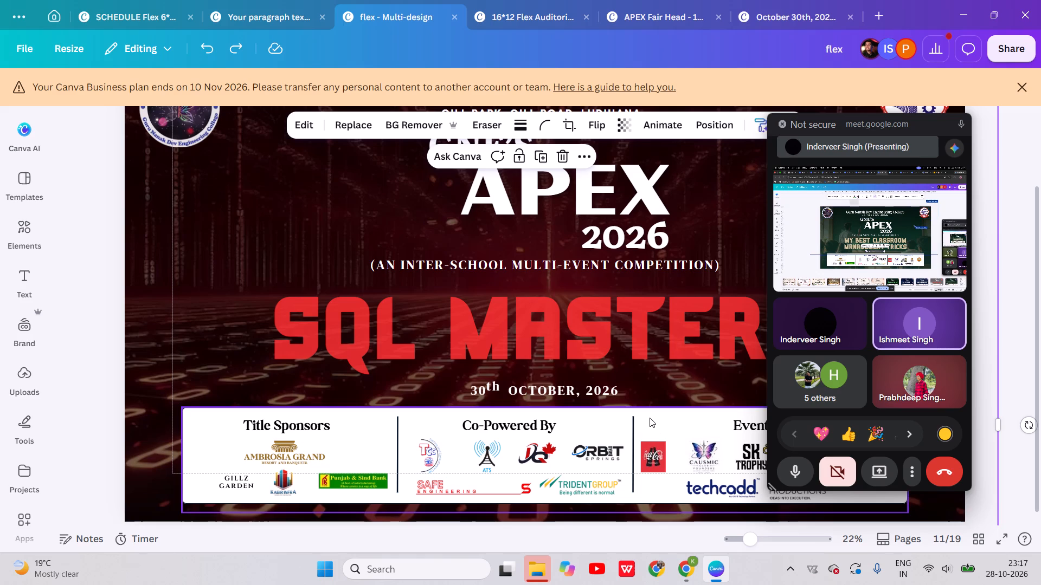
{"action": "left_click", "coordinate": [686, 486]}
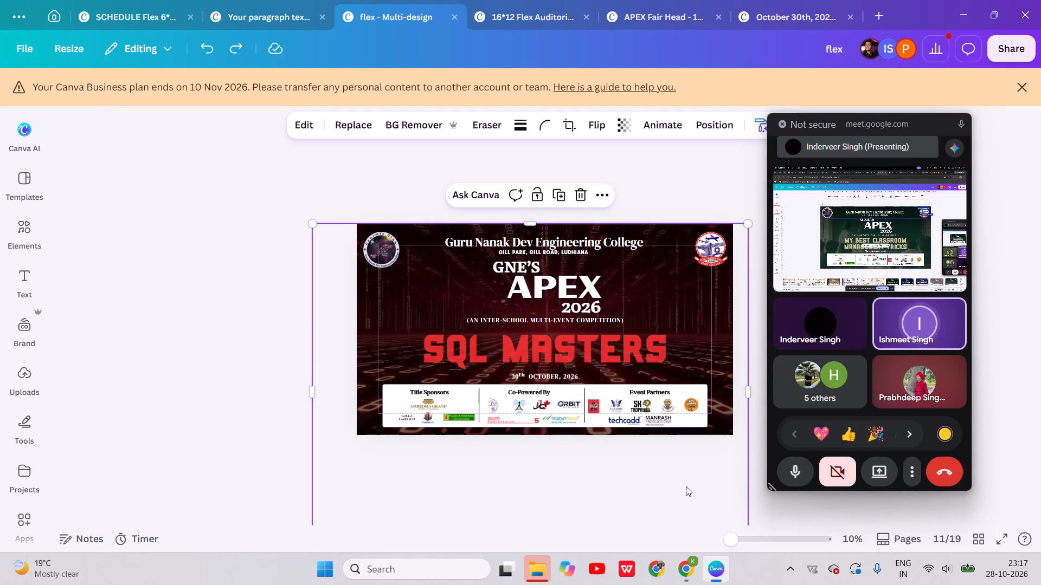
On the My Best Classroom Management Tricks page, select the "TH" in the "30TH October, 2026" date text for editing.
{"action": "key", "text": "Right"}
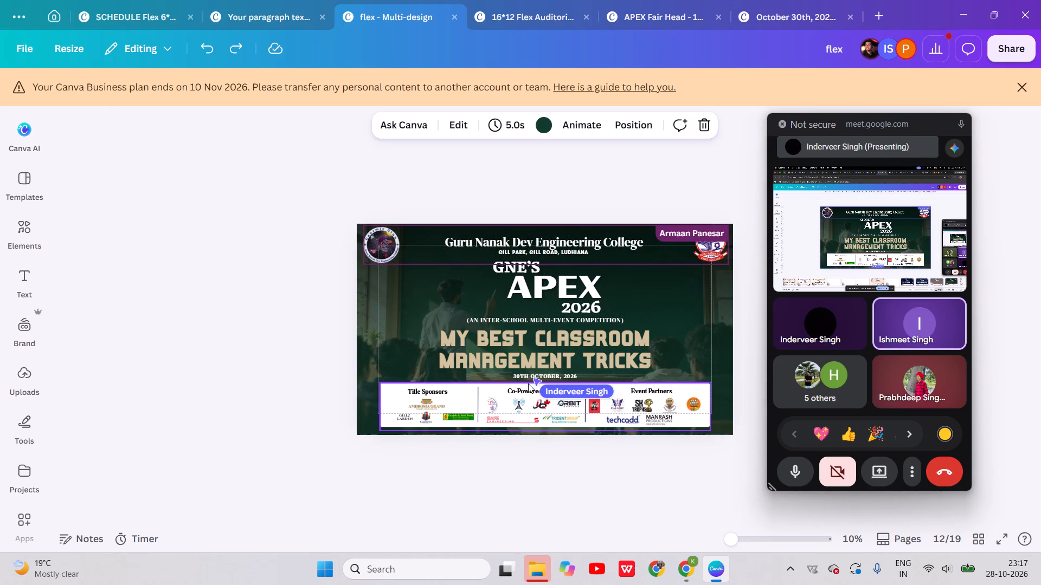
{"action": "left_click", "coordinate": [493, 419]}
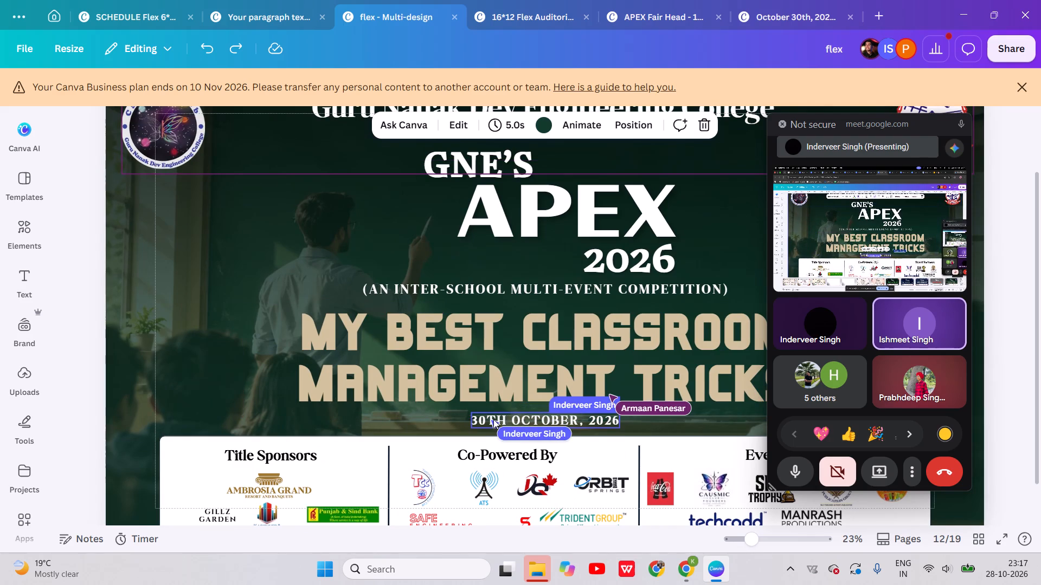
{"action": "double_click", "coordinate": [496, 418]}
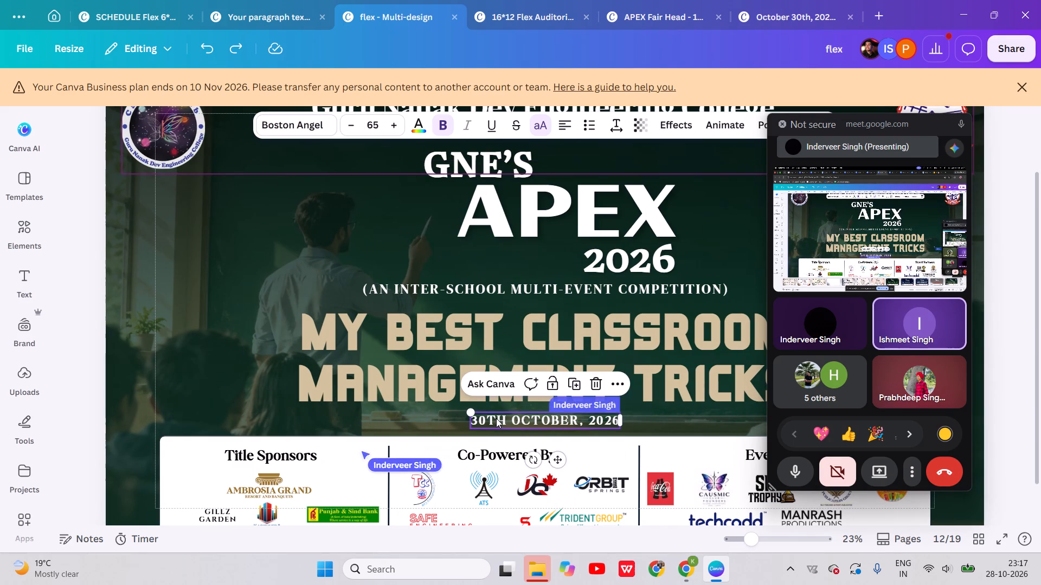
{"action": "left_click", "coordinate": [496, 418]}
{"action": "left_click_drag", "start_coordinate": [503, 418], "coordinate": [502, 418]}
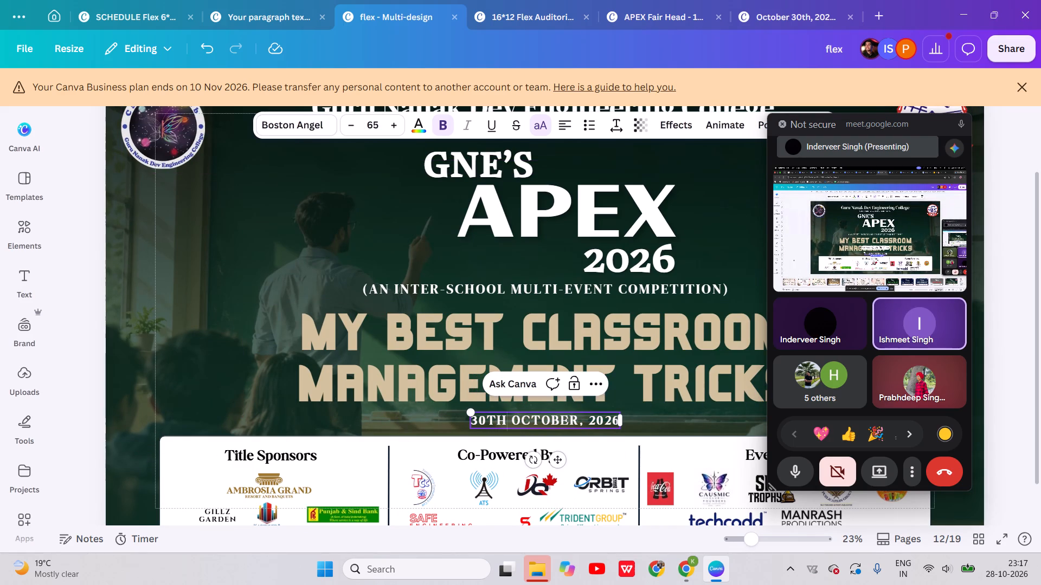
{"action": "left_click_drag", "start_coordinate": [502, 418], "coordinate": [488, 419]}
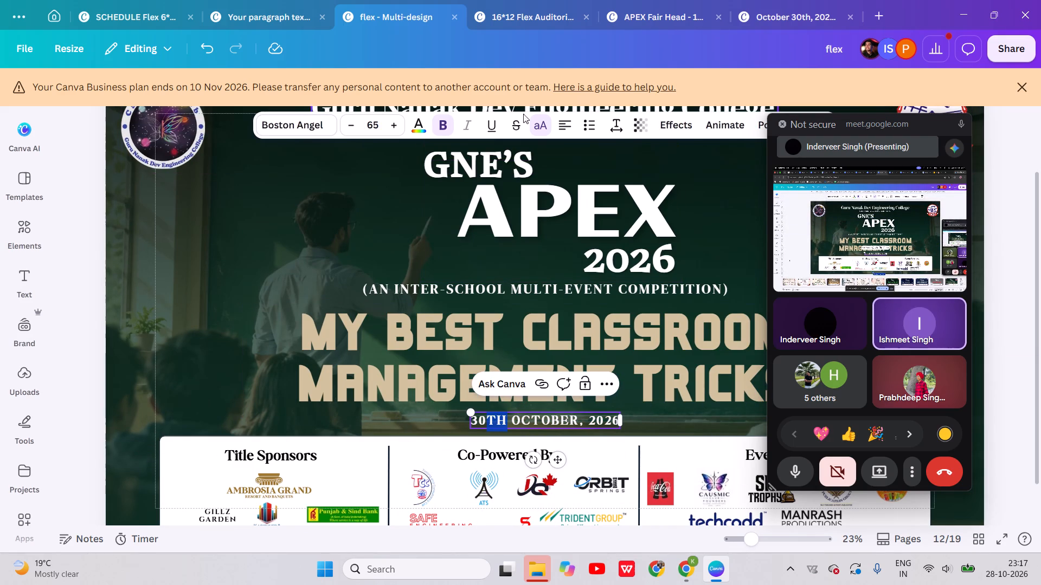